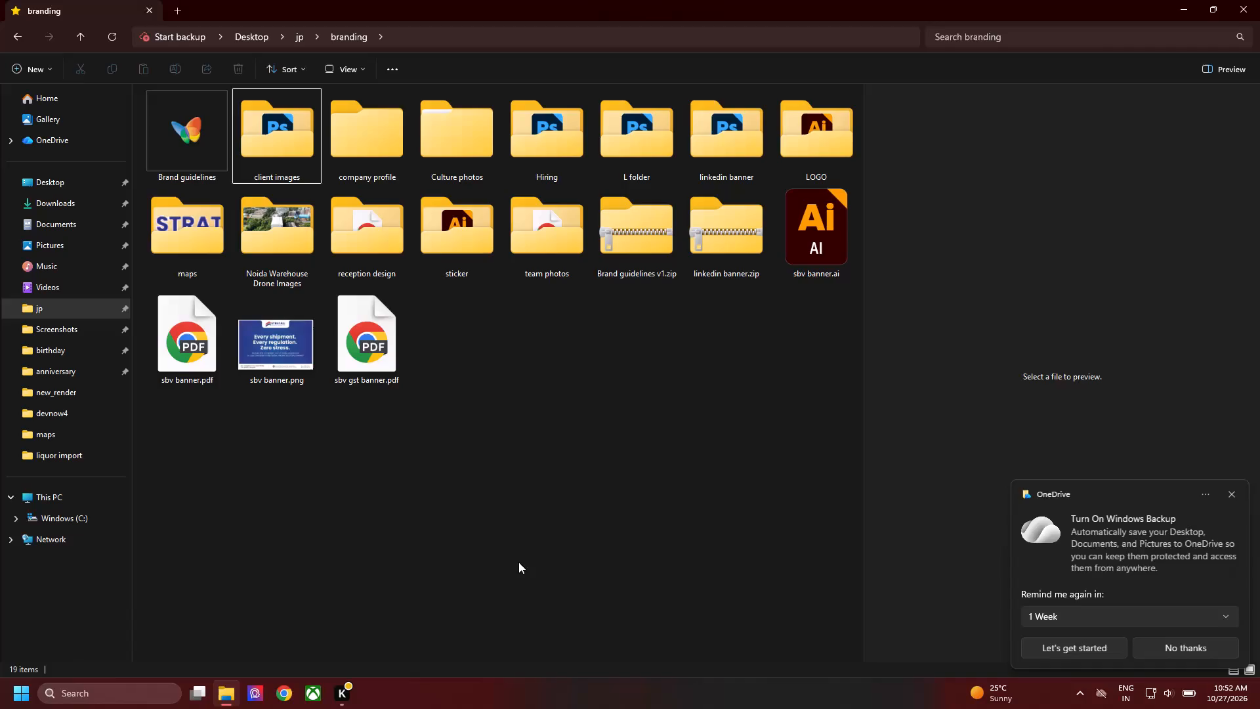
Open the maps folder inside the branding folder.
{"action": "type", "text": "map"}
{"action": "key", "text": "m"}
{"action": "key", "text": "Return"}
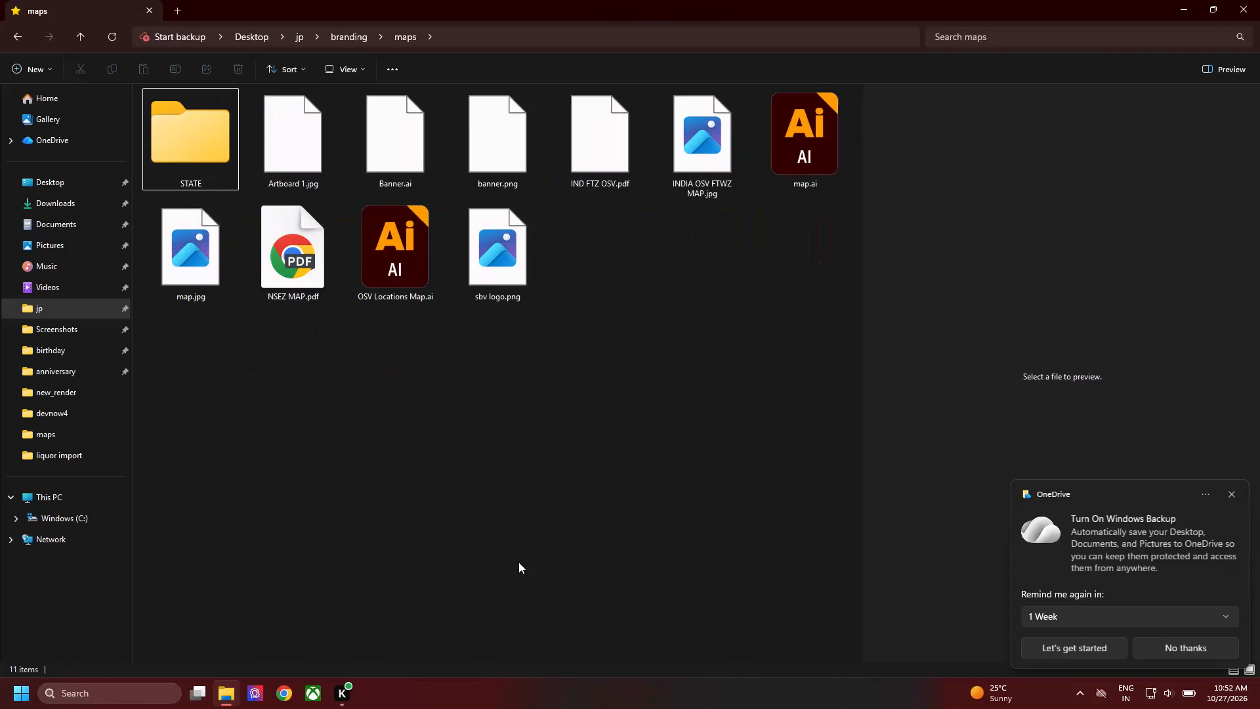
{"action": "left_click", "coordinate": [518, 562]}
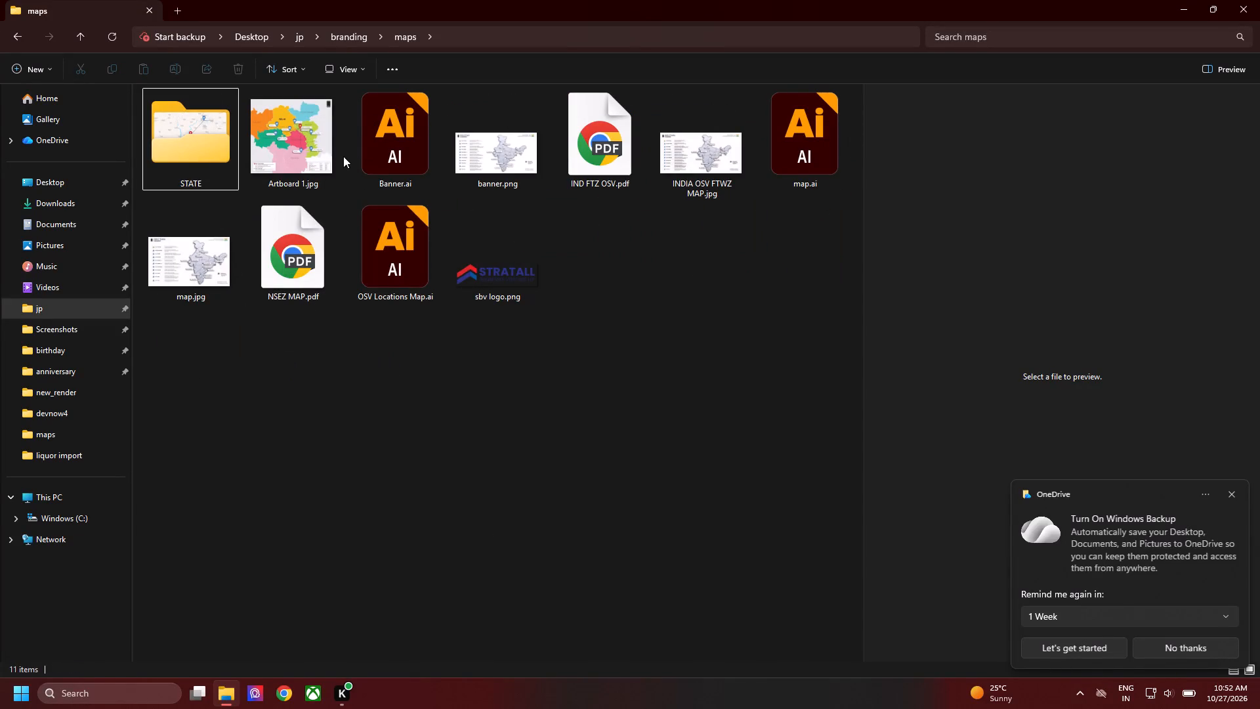
Preview Artboard 1.jpg in the maps folder and open map.ai in Illustrator.
{"action": "left_click", "coordinate": [271, 130]}
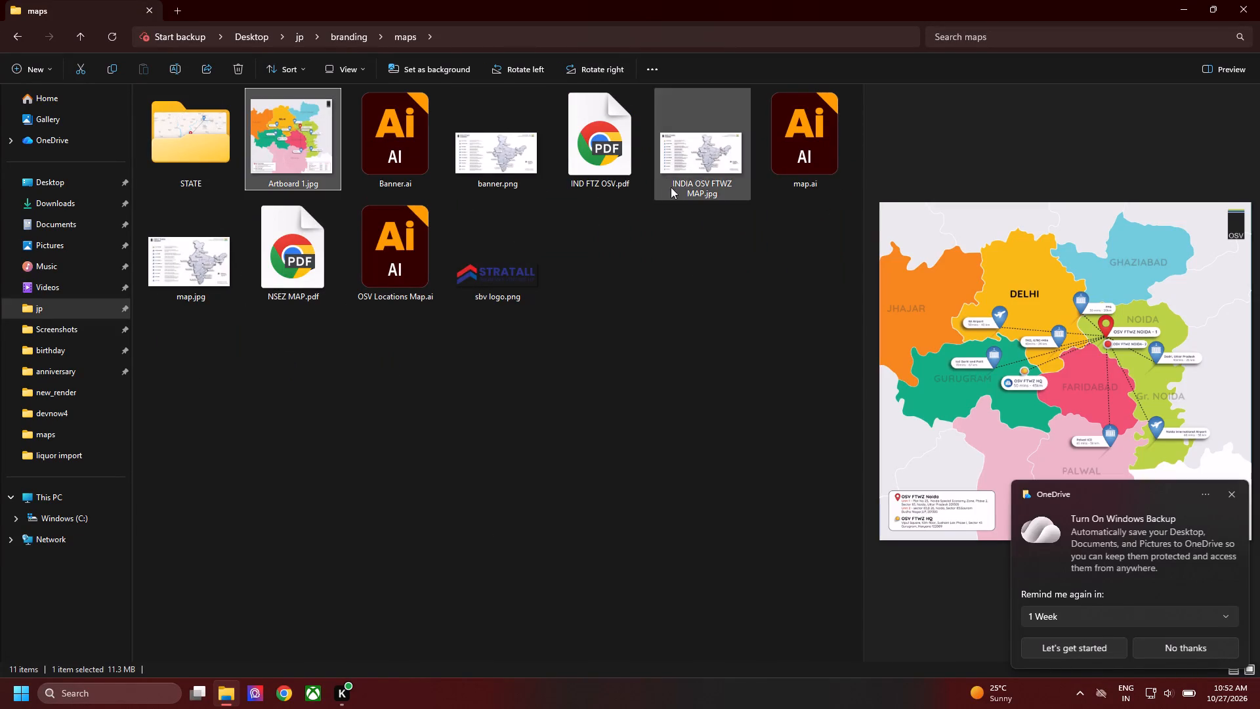
{"action": "left_click", "coordinate": [807, 137]}
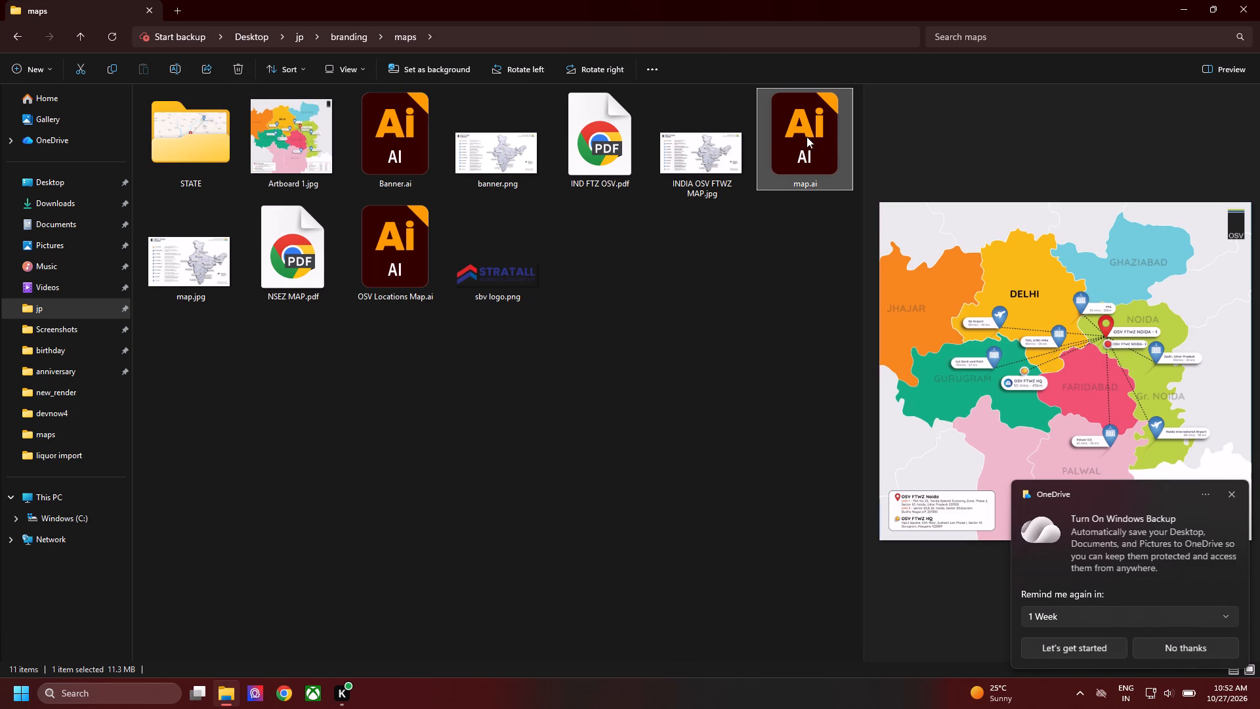
{"action": "left_click", "coordinate": [270, 131]}
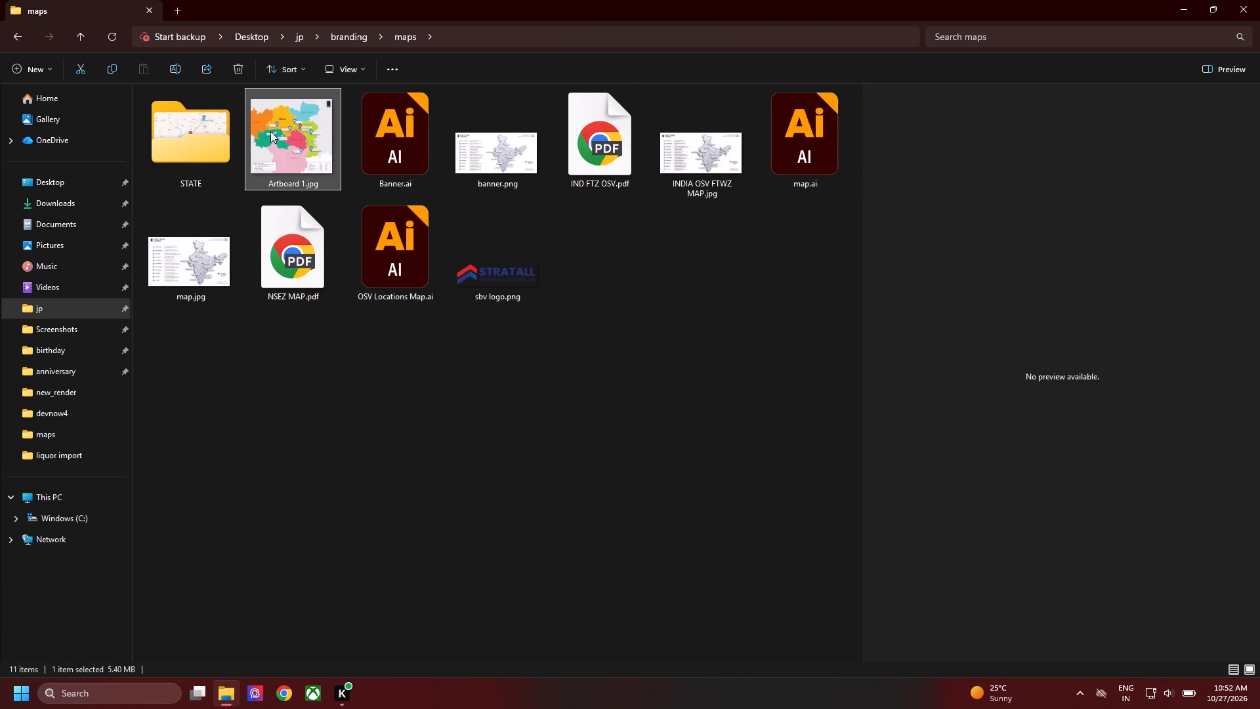
{"action": "double_click", "coordinate": [789, 161]}
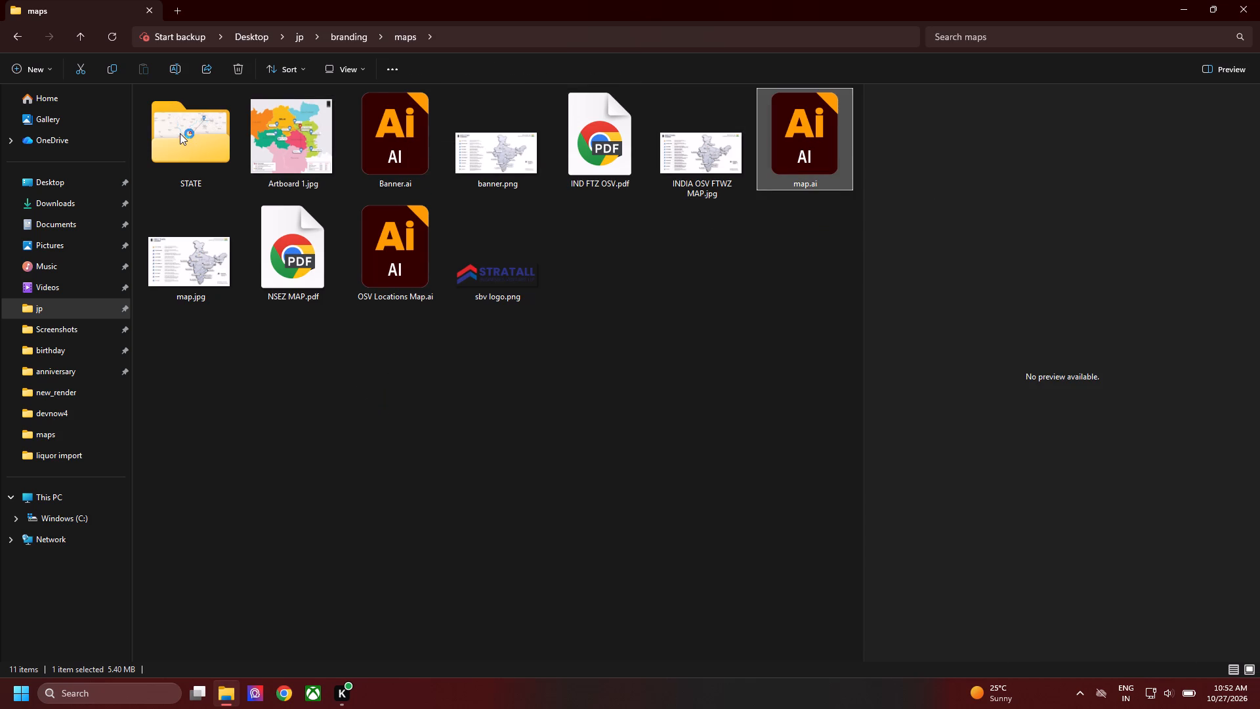
Open the STATE folder and preview the file OSV FTWZ Delhi Port Connectivity Map - updated.pdf.
{"action": "double_click", "coordinate": [180, 133]}
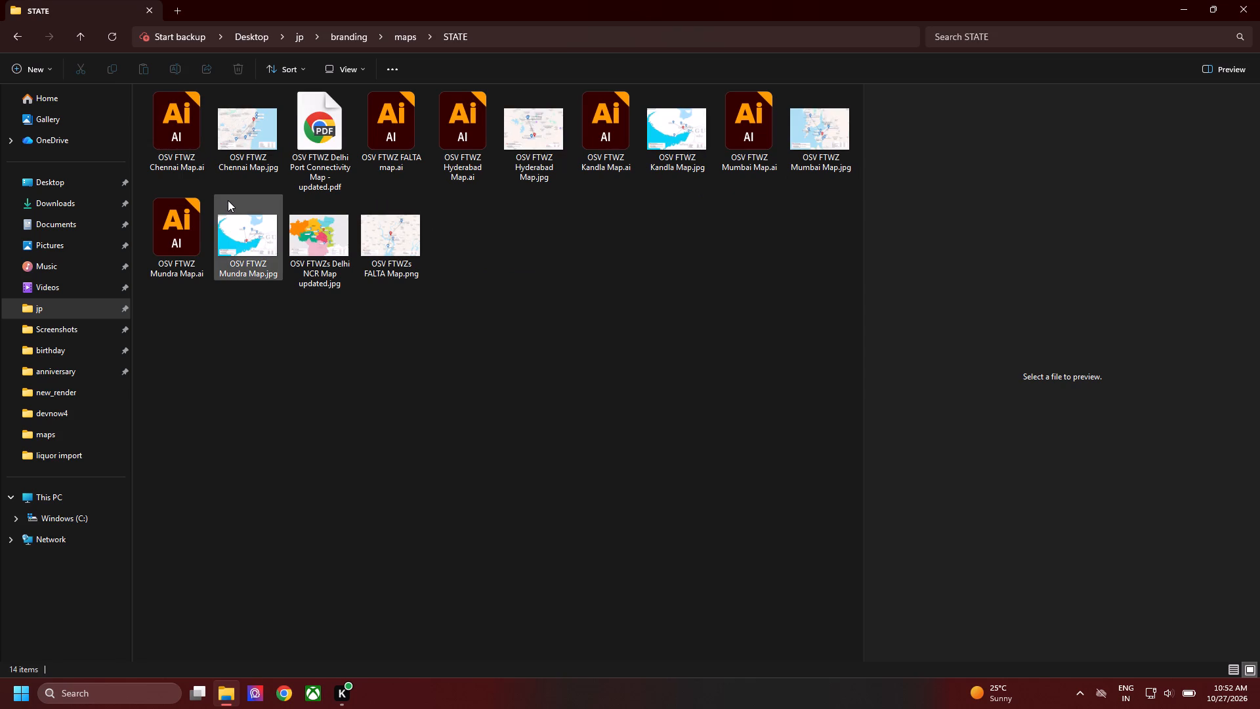
{"action": "left_click", "coordinate": [366, 379]}
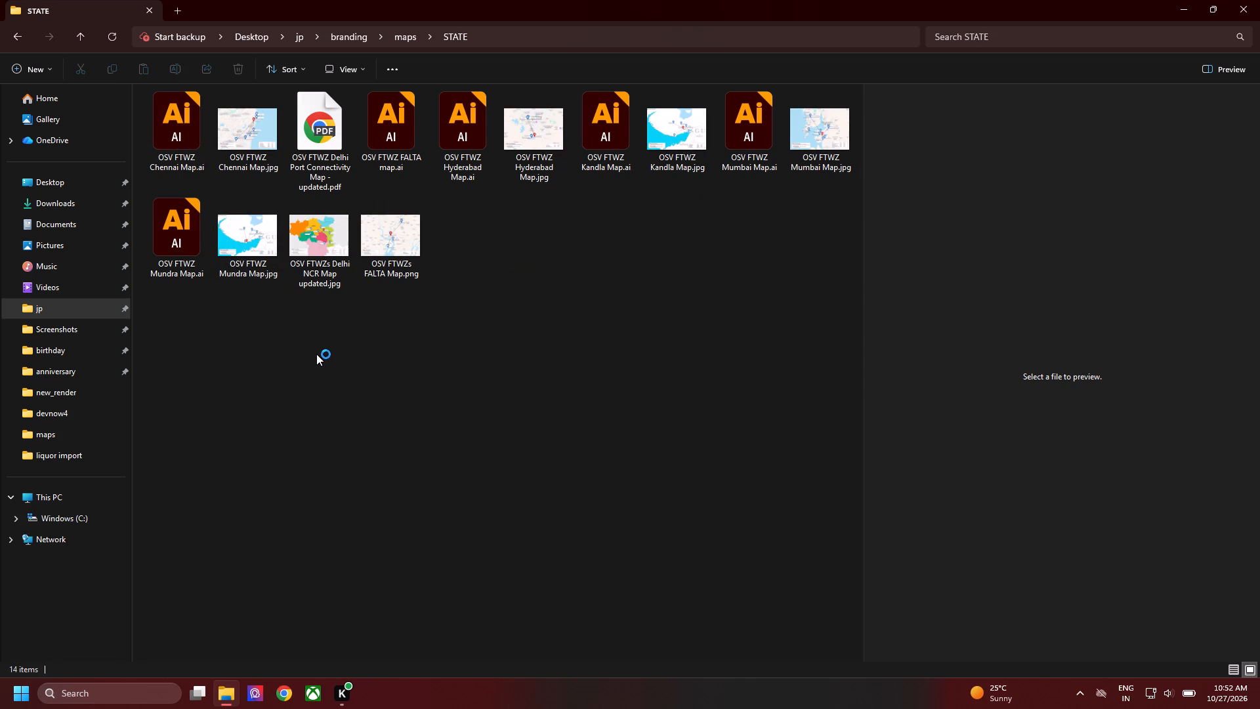
{"action": "left_click", "coordinate": [293, 358]}
{"action": "left_click", "coordinate": [316, 131]}
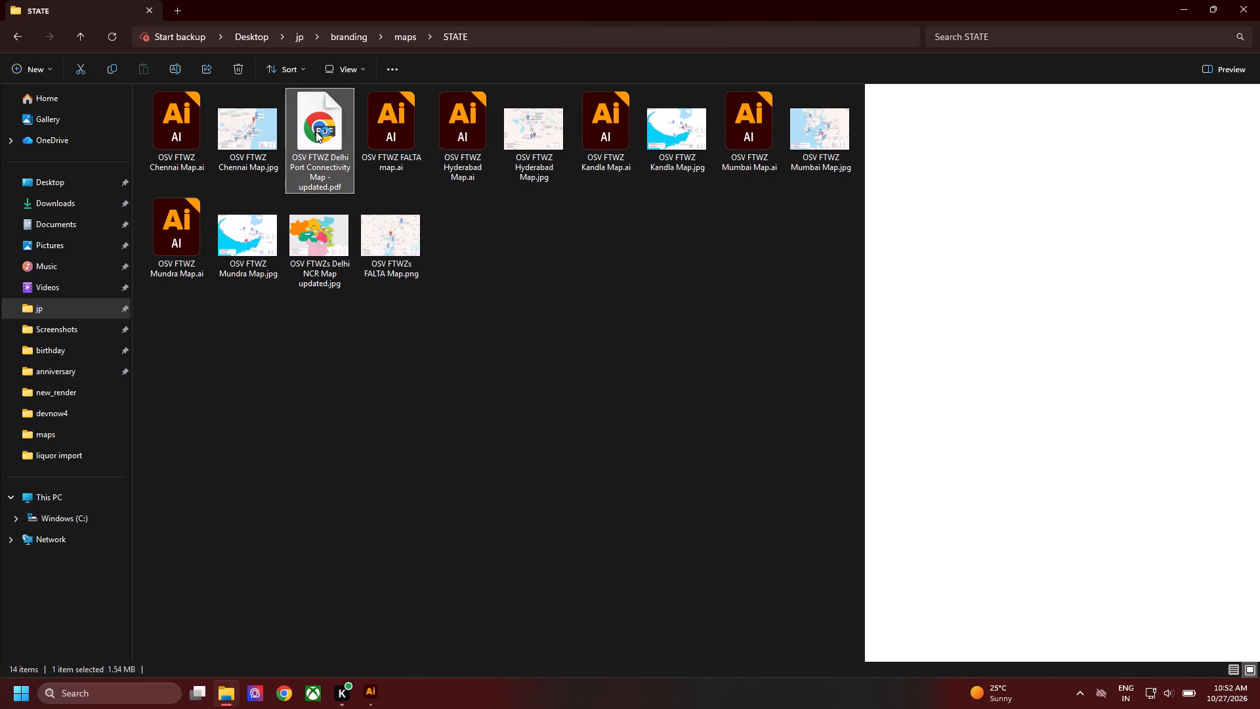
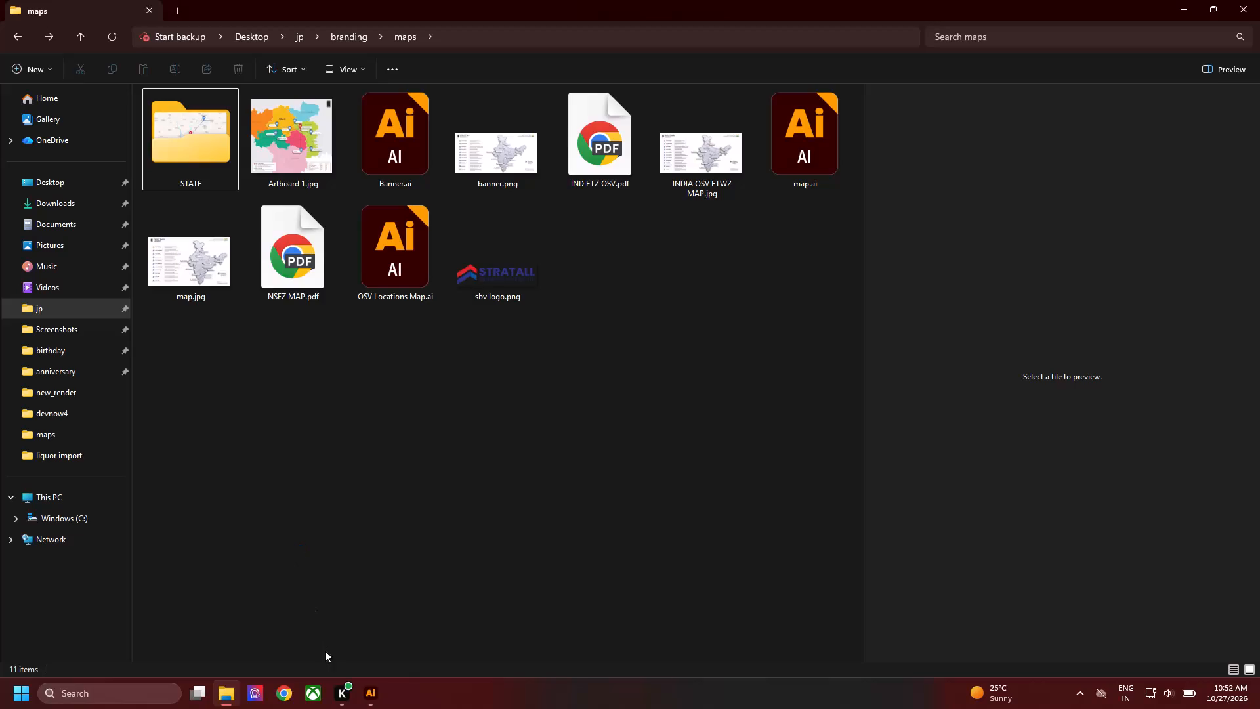
Switch to Illustrator and view the opened map.ai document.
{"action": "left_click", "coordinate": [364, 708]}
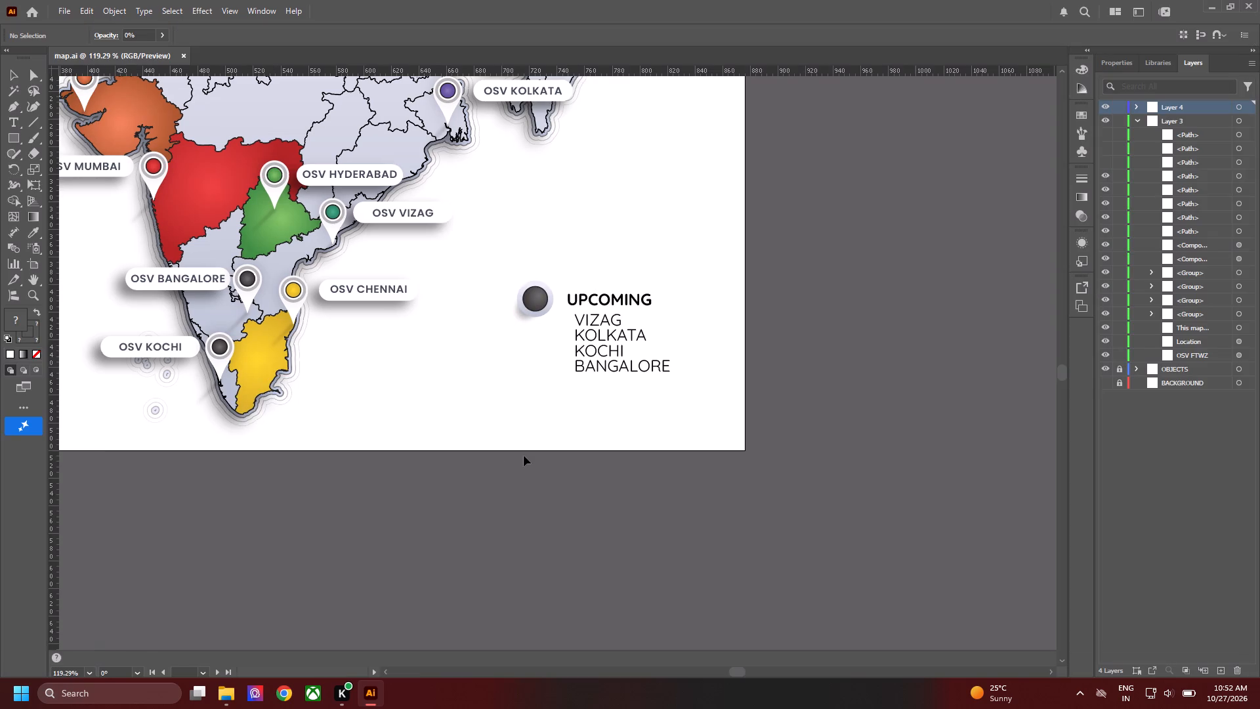
{"action": "left_click", "coordinate": [419, 518]}
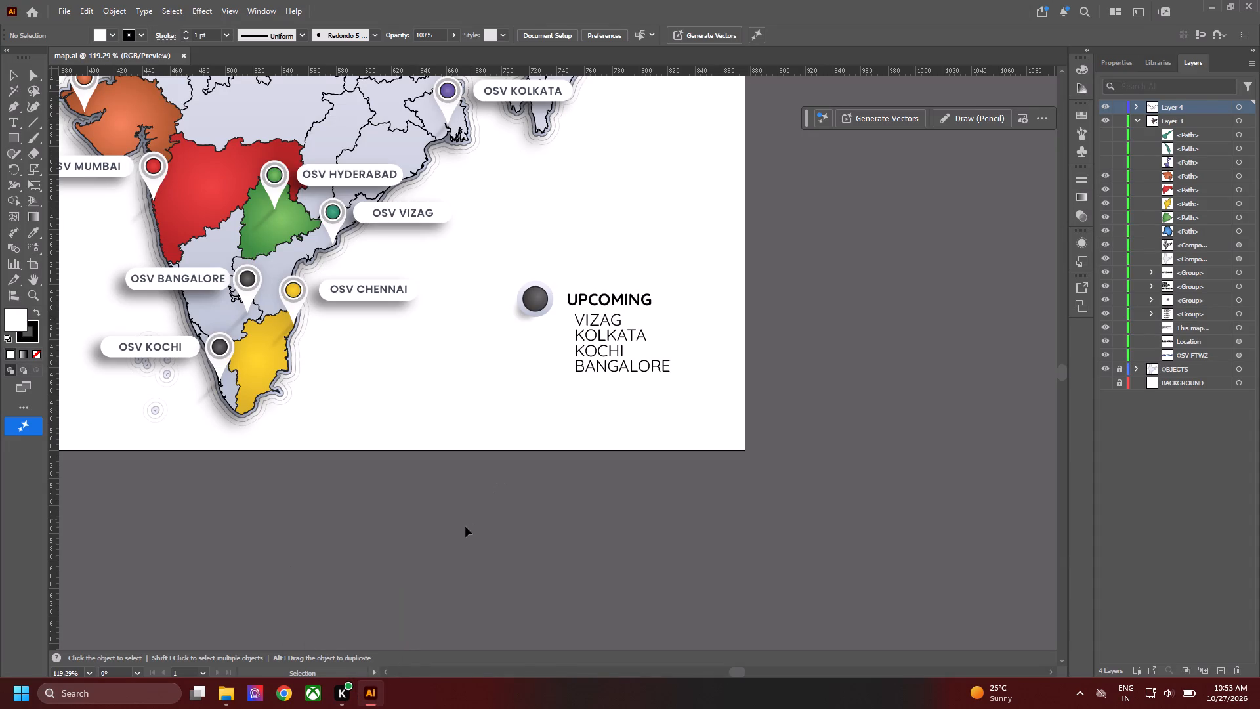
Switch to File Explorer, preview NSEZ MAP.pdf in the maps folder and check which apps are offered to open it.
{"action": "left_click", "coordinate": [215, 708]}
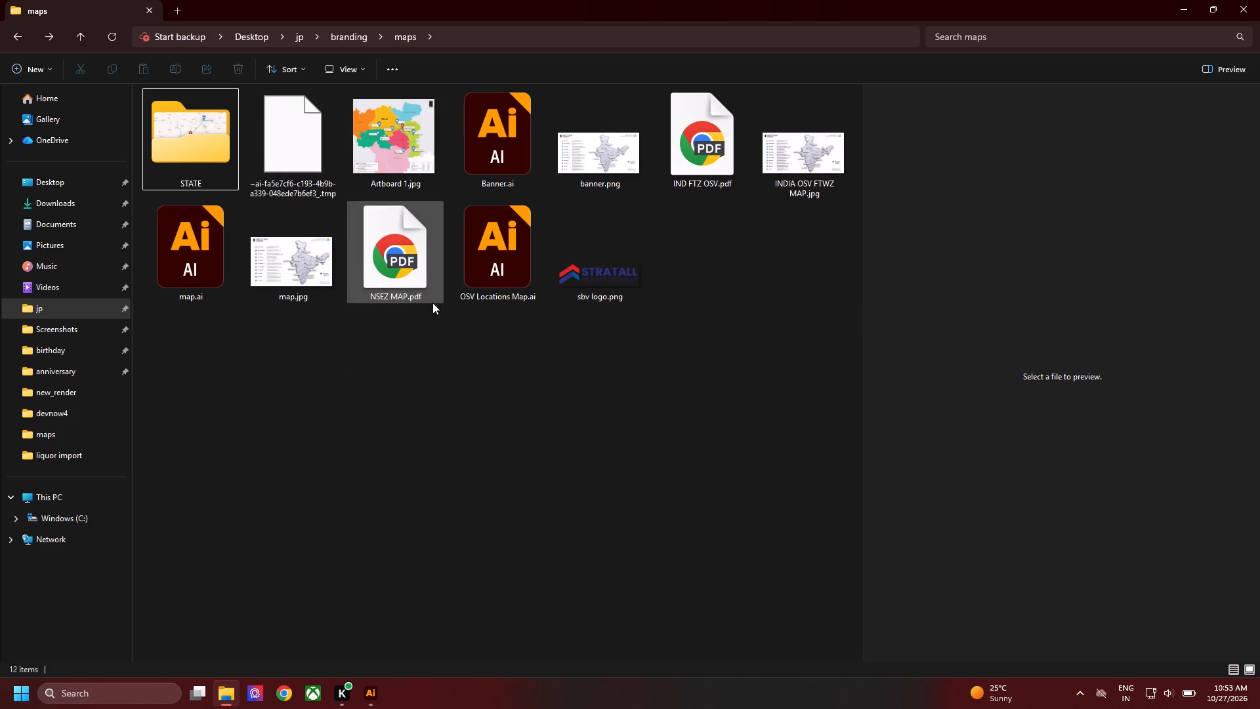
{"action": "left_click", "coordinate": [455, 354]}
{"action": "left_click", "coordinate": [403, 234]}
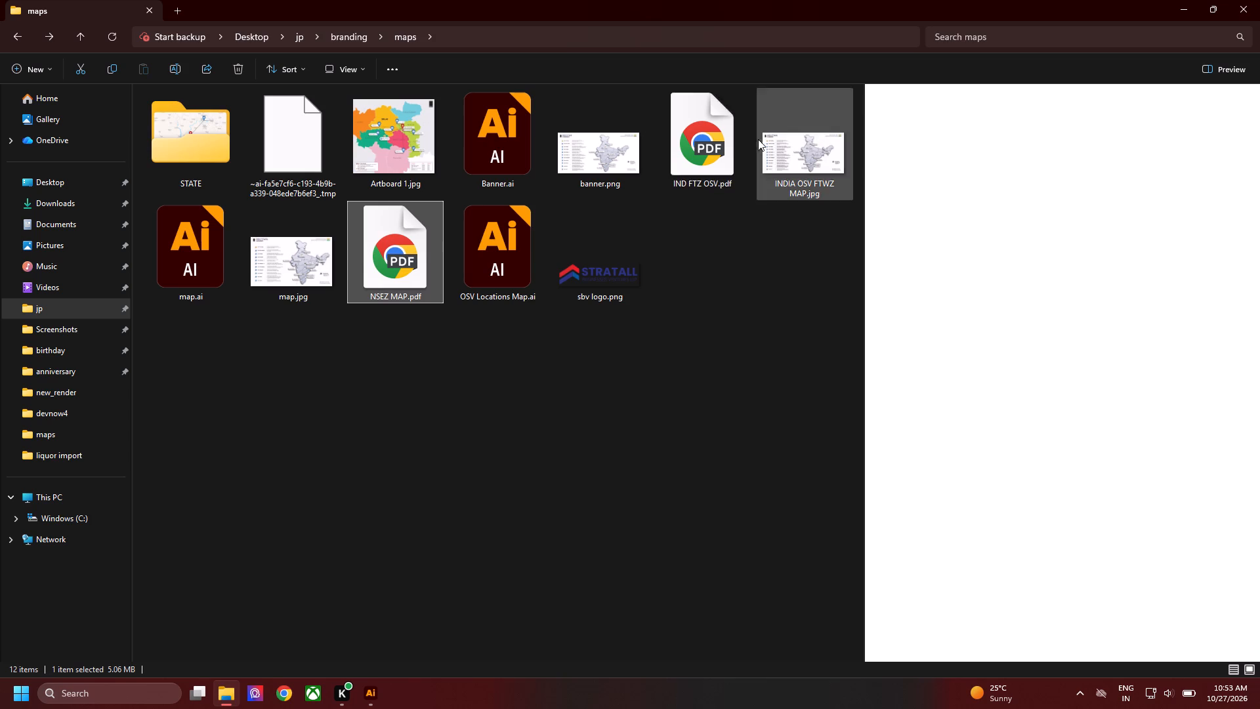
{"action": "right_click", "coordinate": [413, 253]}
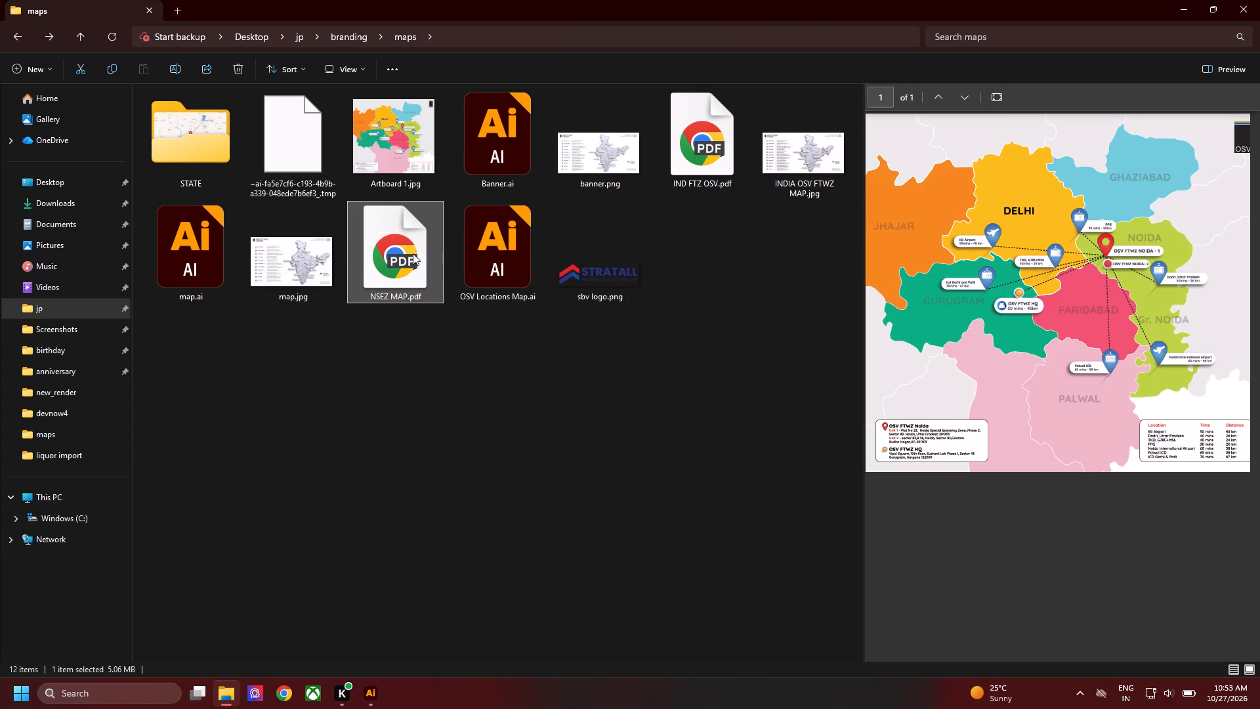
{"action": "left_click", "coordinate": [482, 321]}
{"action": "left_click", "coordinate": [336, 379]}
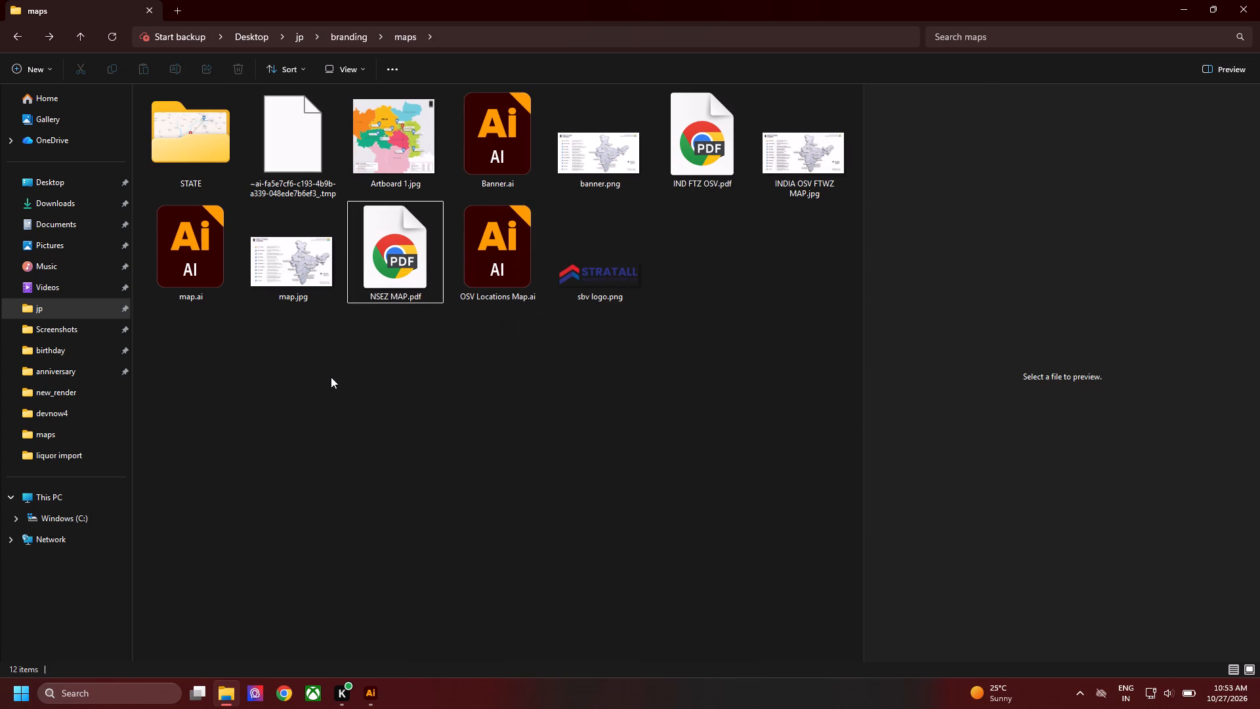
{"action": "left_click", "coordinate": [187, 274]}
{"action": "left_click", "coordinate": [390, 272]}
{"action": "right_click", "coordinate": [390, 272]}
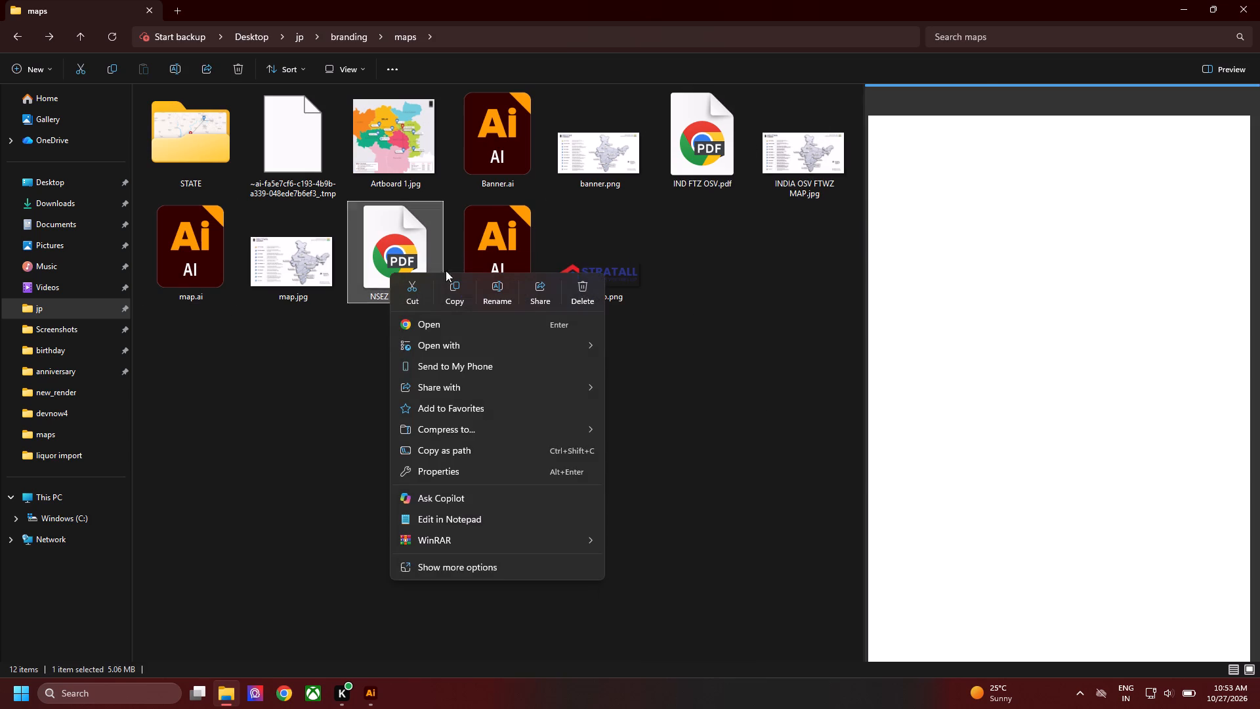
{"action": "left_click", "coordinate": [527, 346]}
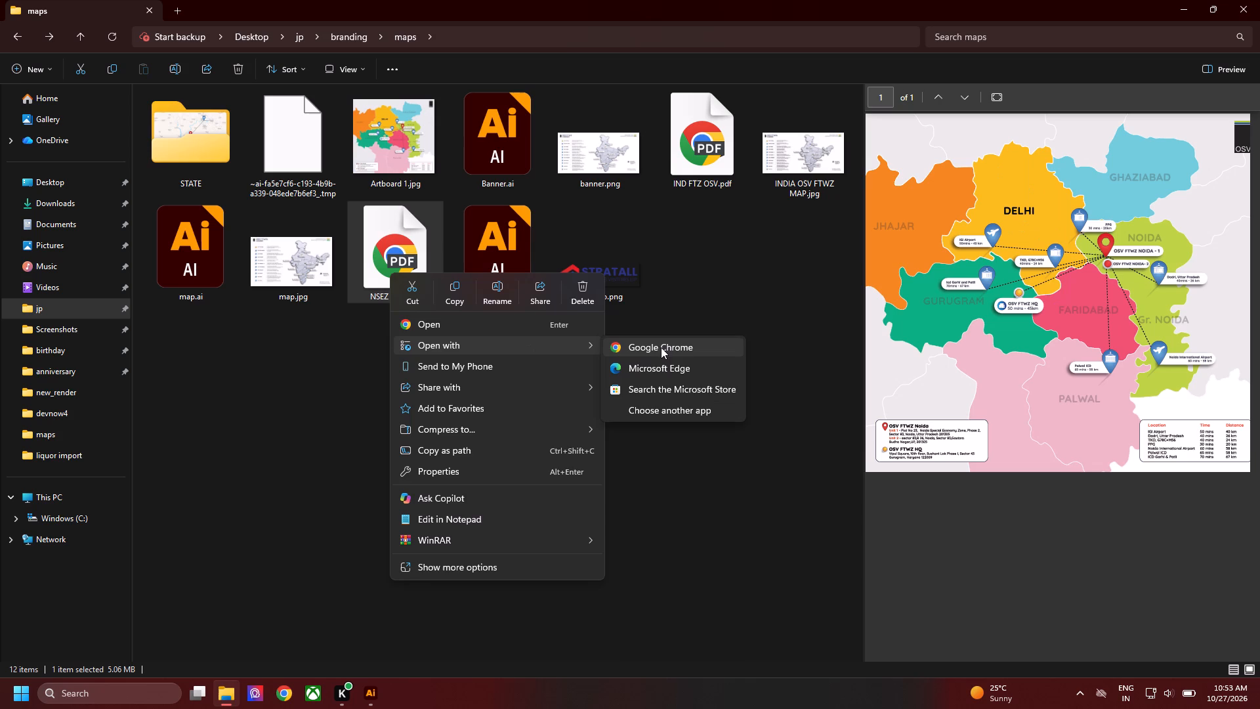
{"action": "left_click", "coordinate": [287, 444]}
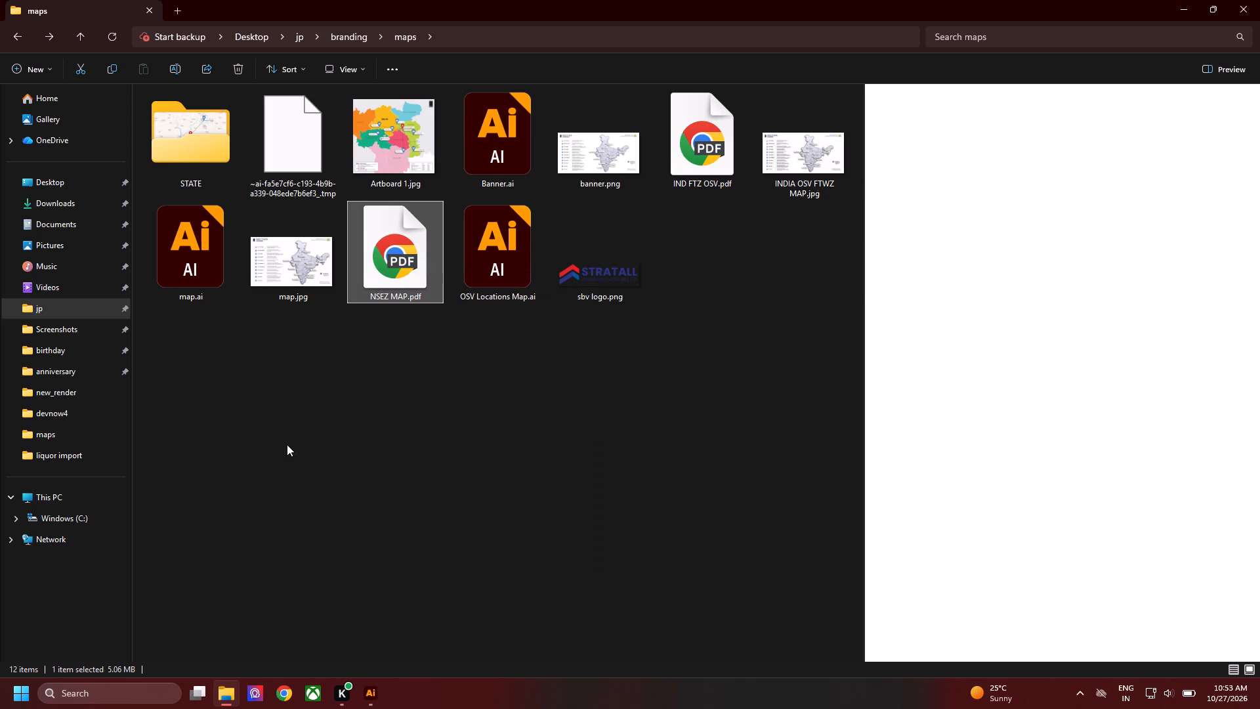
Copy the path of the maps folder that contains NSEZ MAP.pdf.
{"action": "left_click", "coordinate": [417, 261]}
{"action": "left_click", "coordinate": [473, 41]}
{"action": "key", "text": "ctrl+c"}
{"action": "key", "text": "ctrl+c"}
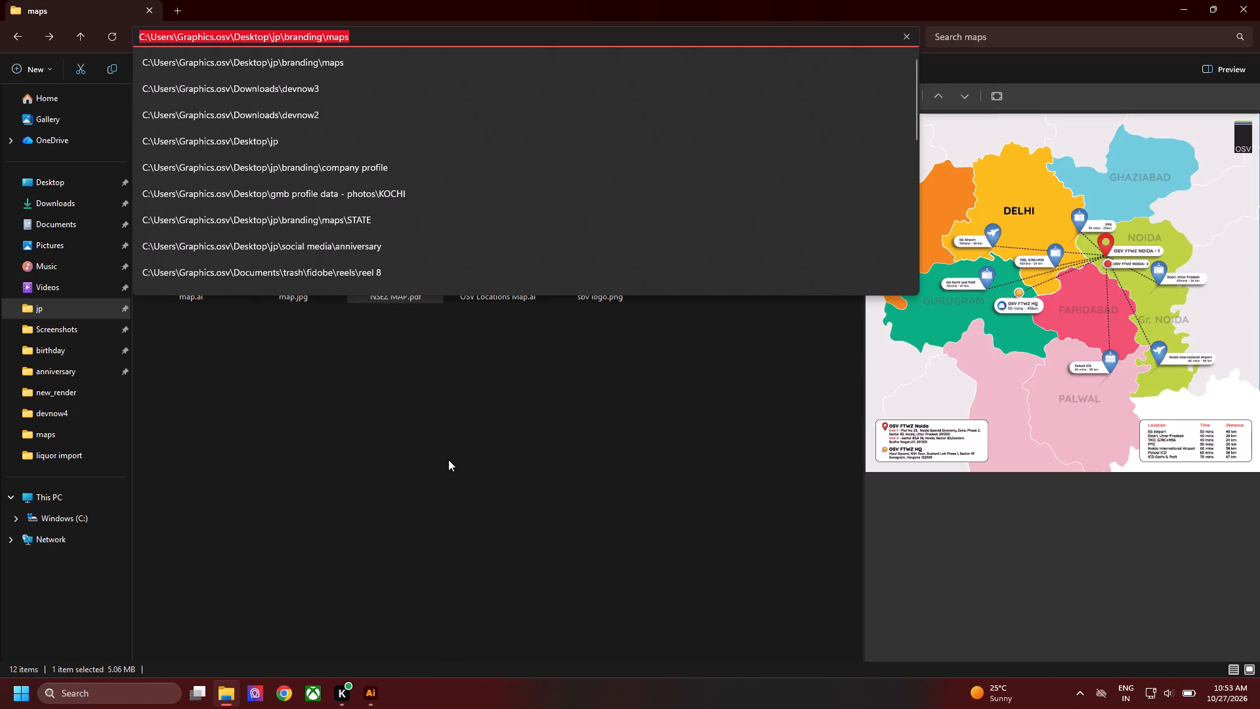
{"action": "left_click", "coordinate": [448, 460]}
Open NSEZ MAP.pdf in Illustrator from the copied maps folder path, ignoring the missing LOGO MAIN.png link.
{"action": "key", "text": "alt+Tab"}
{"action": "left_click", "coordinate": [54, 14]}
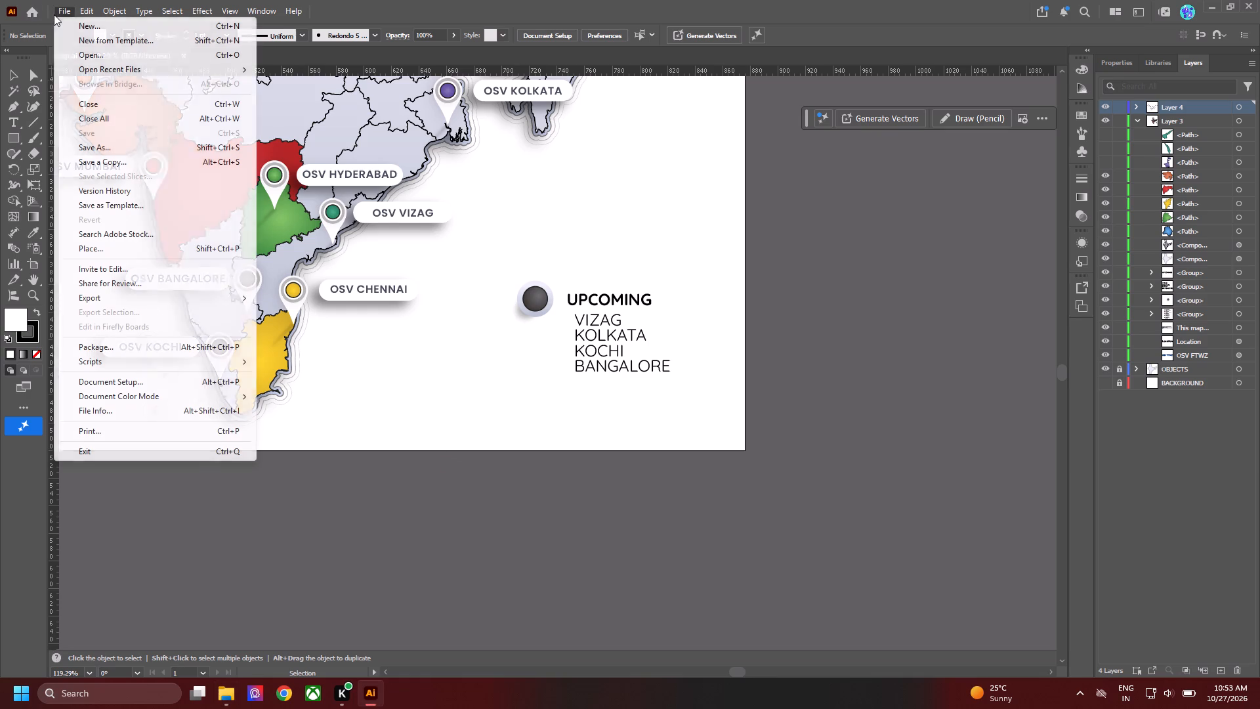
{"action": "left_click", "coordinate": [110, 60]}
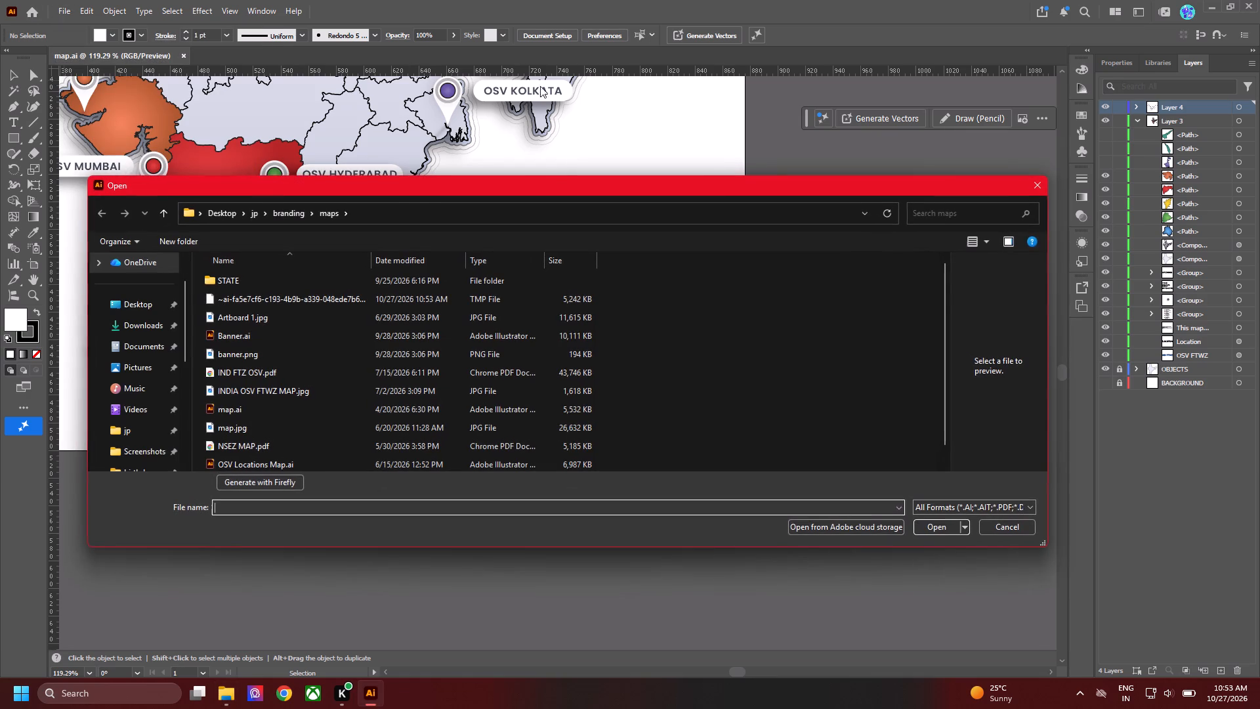
{"action": "left_click", "coordinate": [454, 210]}
{"action": "key", "text": "ctrl+v"}
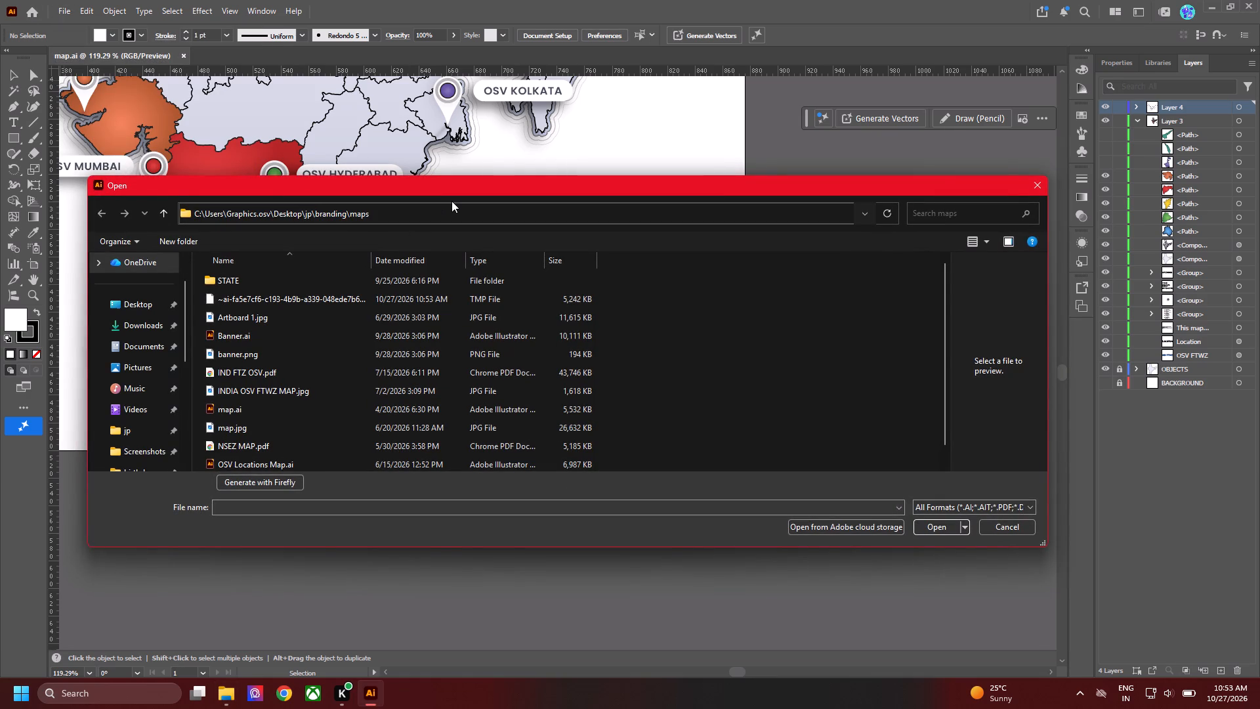
{"action": "key", "text": "Return"}
{"action": "left_click", "coordinate": [284, 364]}
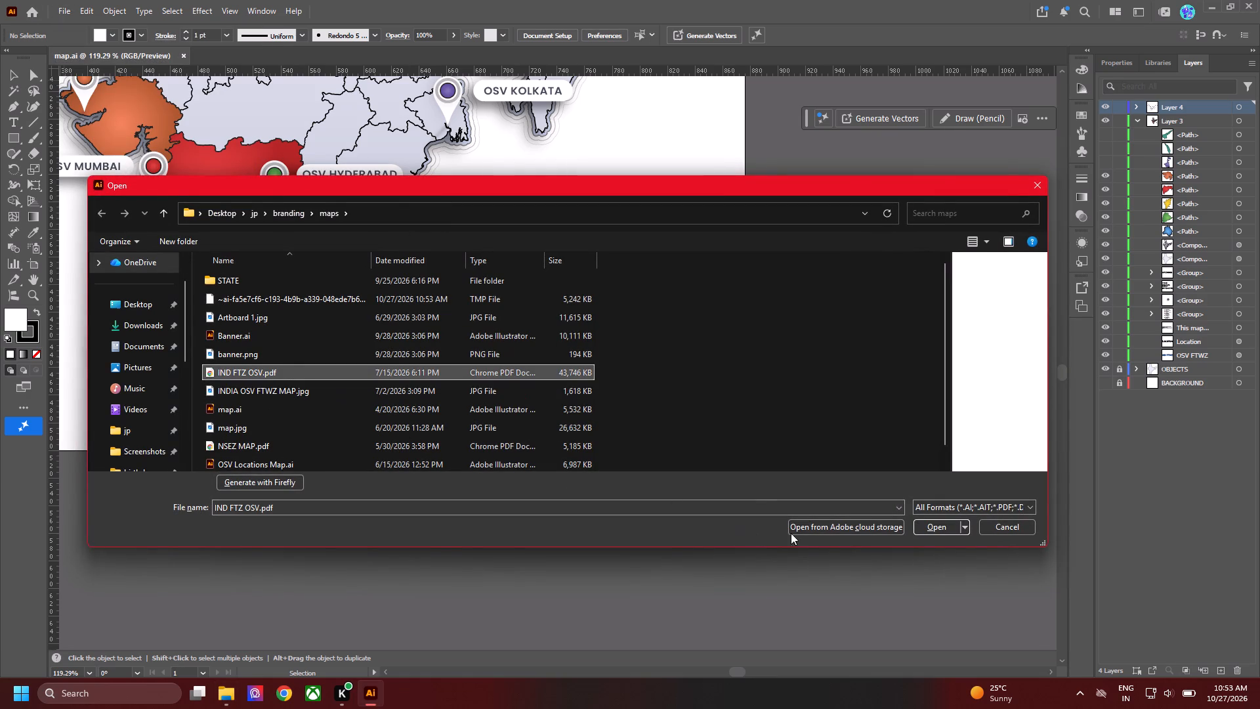
{"action": "left_click", "coordinate": [261, 440]}
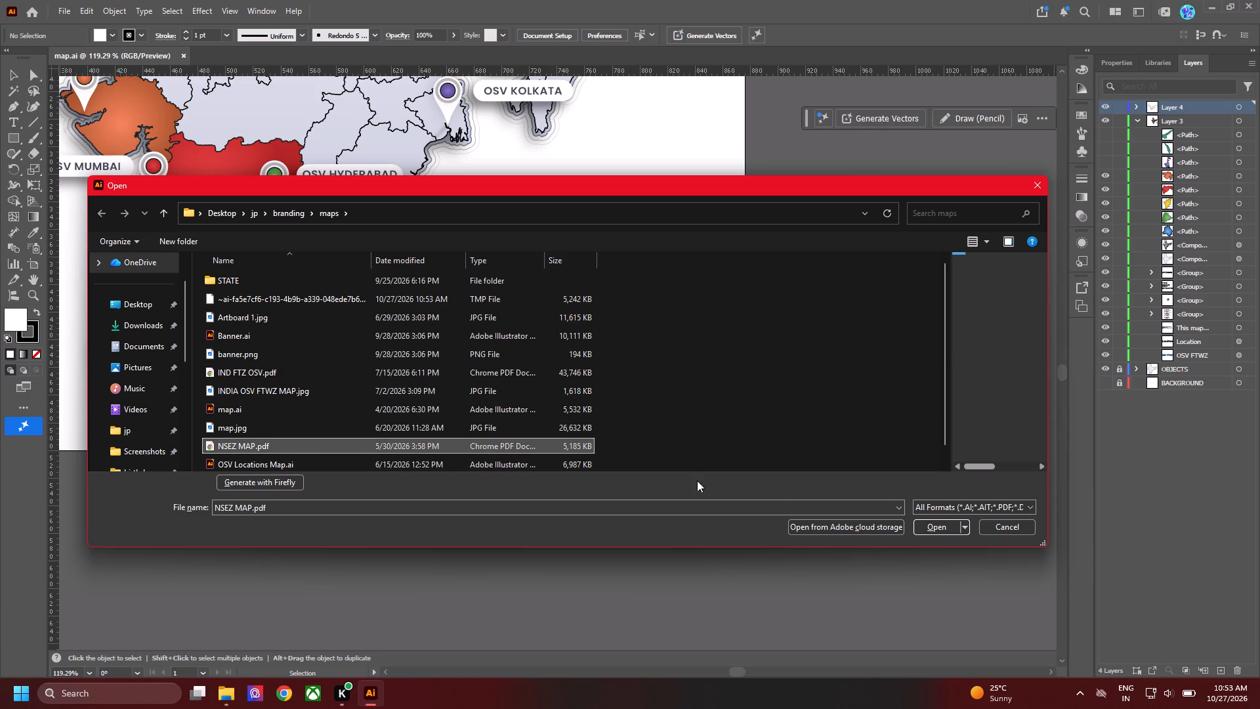
{"action": "left_click", "coordinate": [941, 530]}
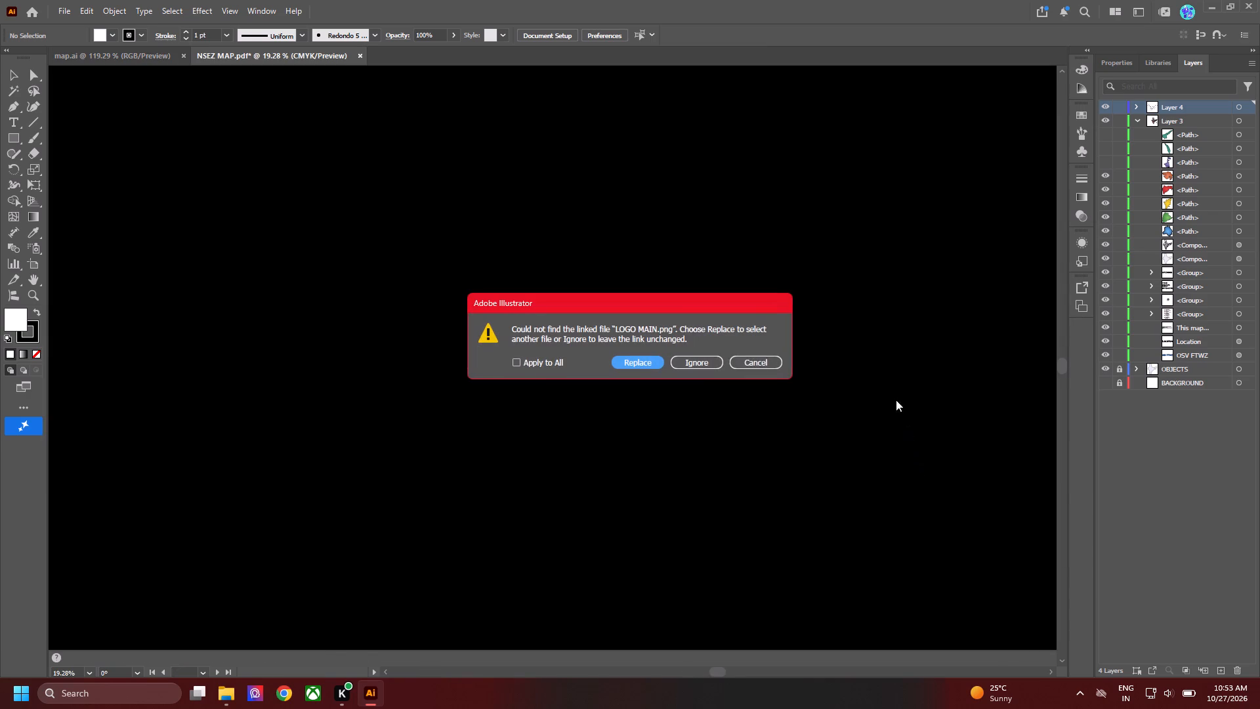
{"action": "left_click", "coordinate": [700, 358]}
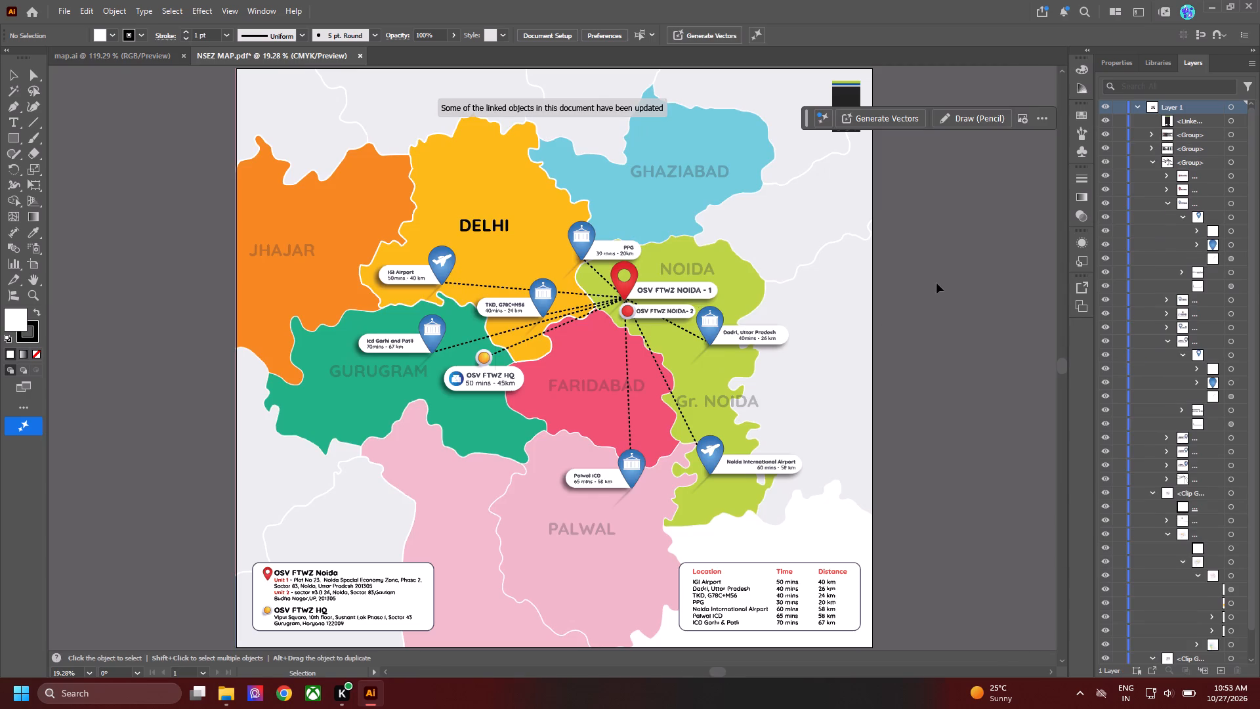
Relink the LOGO MAIN.png image on the map to OSV LOGO PRIMARY.png from the branding folder's LOGO folder.
{"action": "left_click", "coordinate": [937, 282]}
{"action": "left_click", "coordinate": [916, 63]}
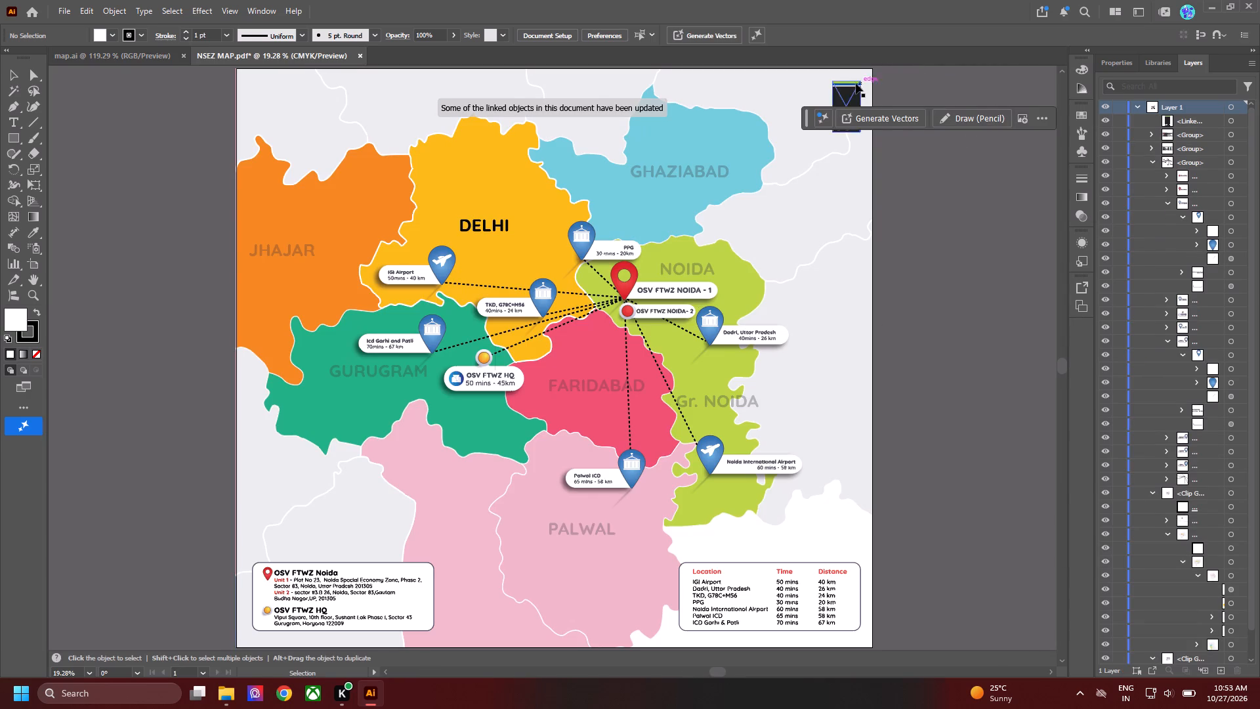
{"action": "left_click", "coordinate": [852, 83]}
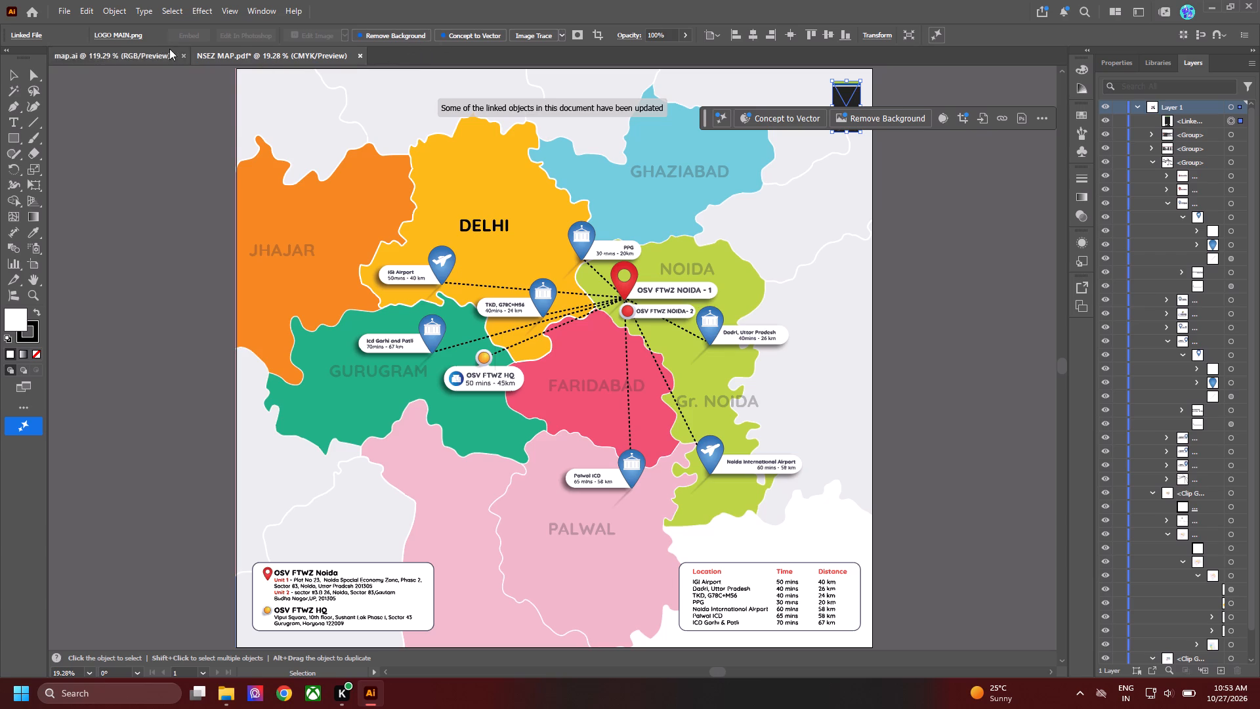
{"action": "left_click", "coordinate": [137, 33]}
{"action": "left_click", "coordinate": [165, 62]}
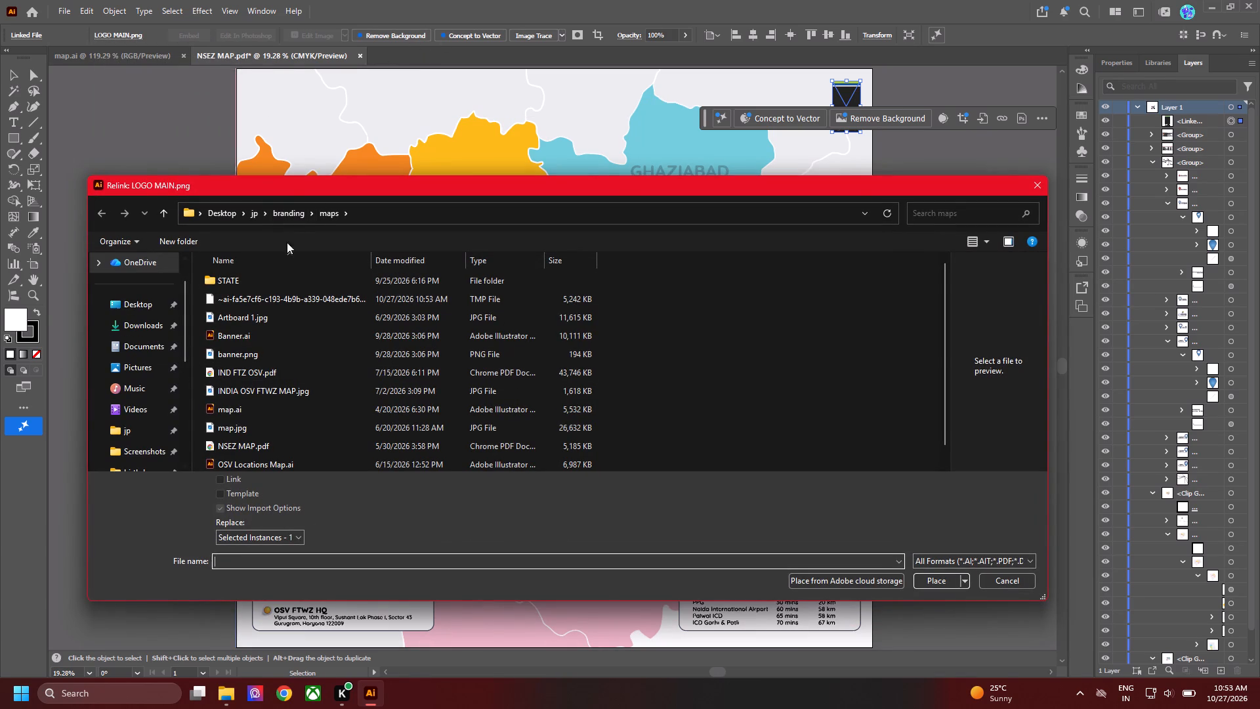
{"action": "left_click", "coordinate": [289, 215]}
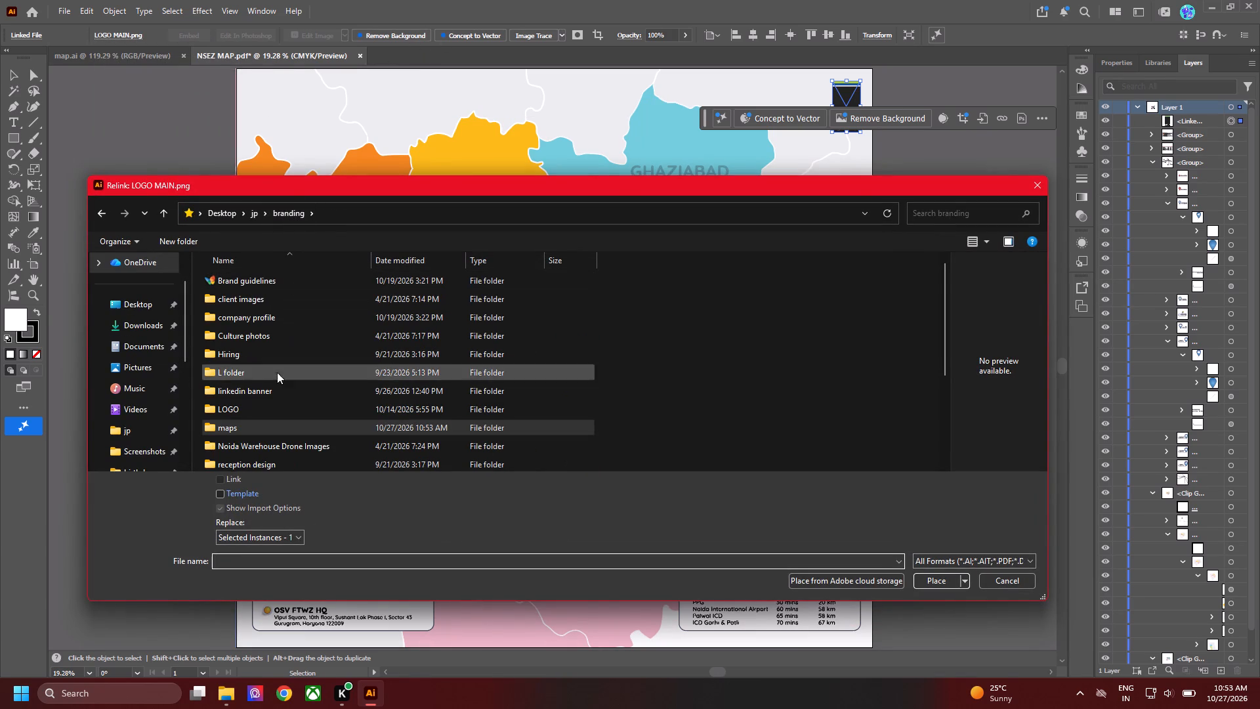
{"action": "double_click", "coordinate": [249, 413]}
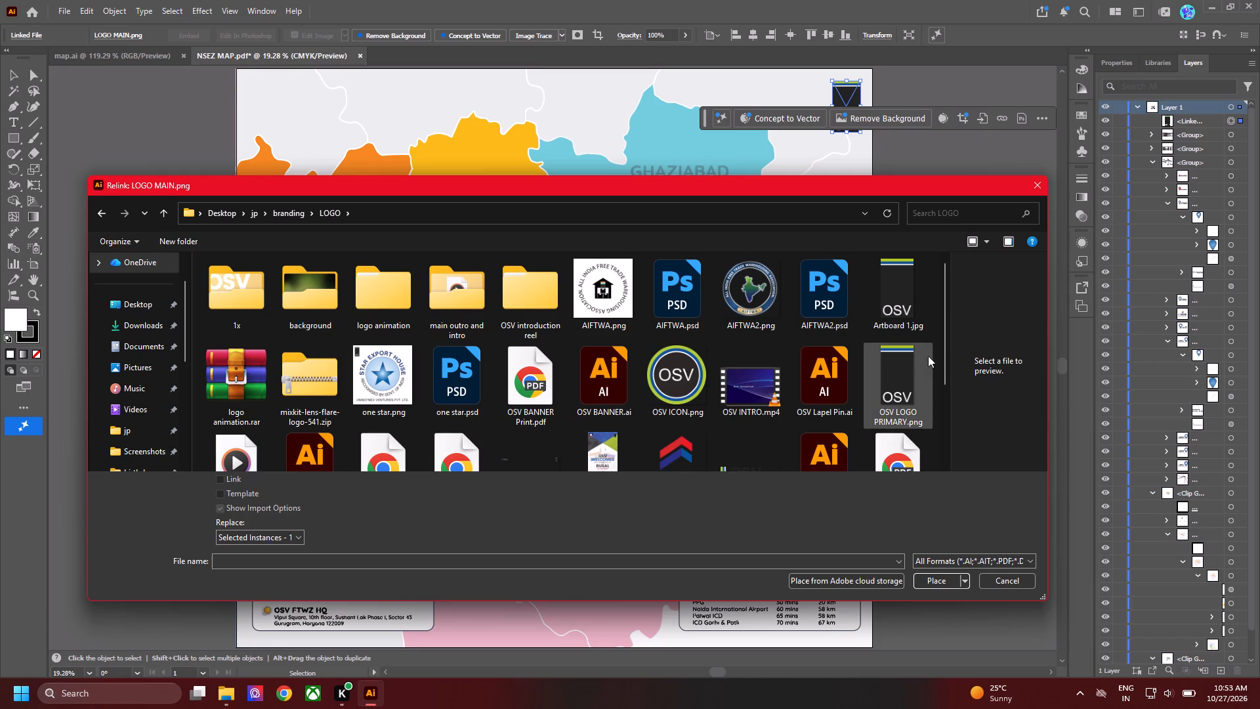
{"action": "left_click", "coordinate": [904, 375]}
{"action": "left_click", "coordinate": [918, 581]}
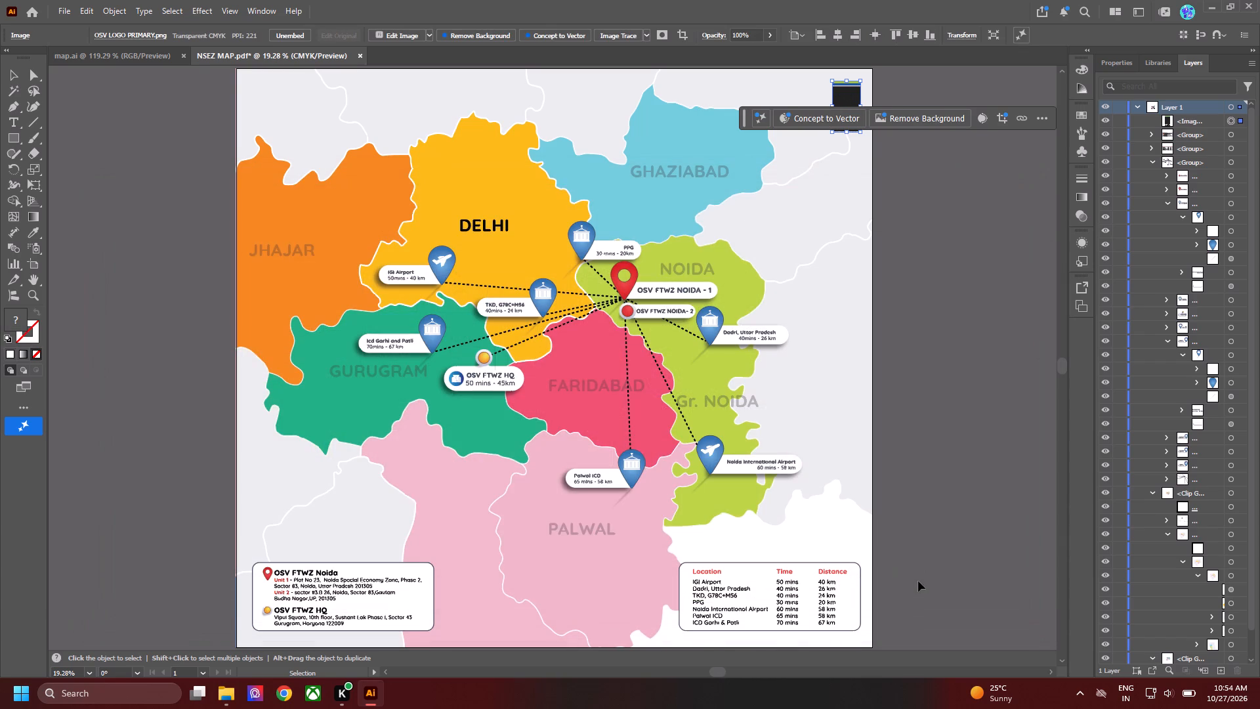
Deselect the logo and save NSEZ MAP.pdf.
{"action": "left_click", "coordinate": [193, 150]}
{"action": "key", "text": "ctrl+s"}
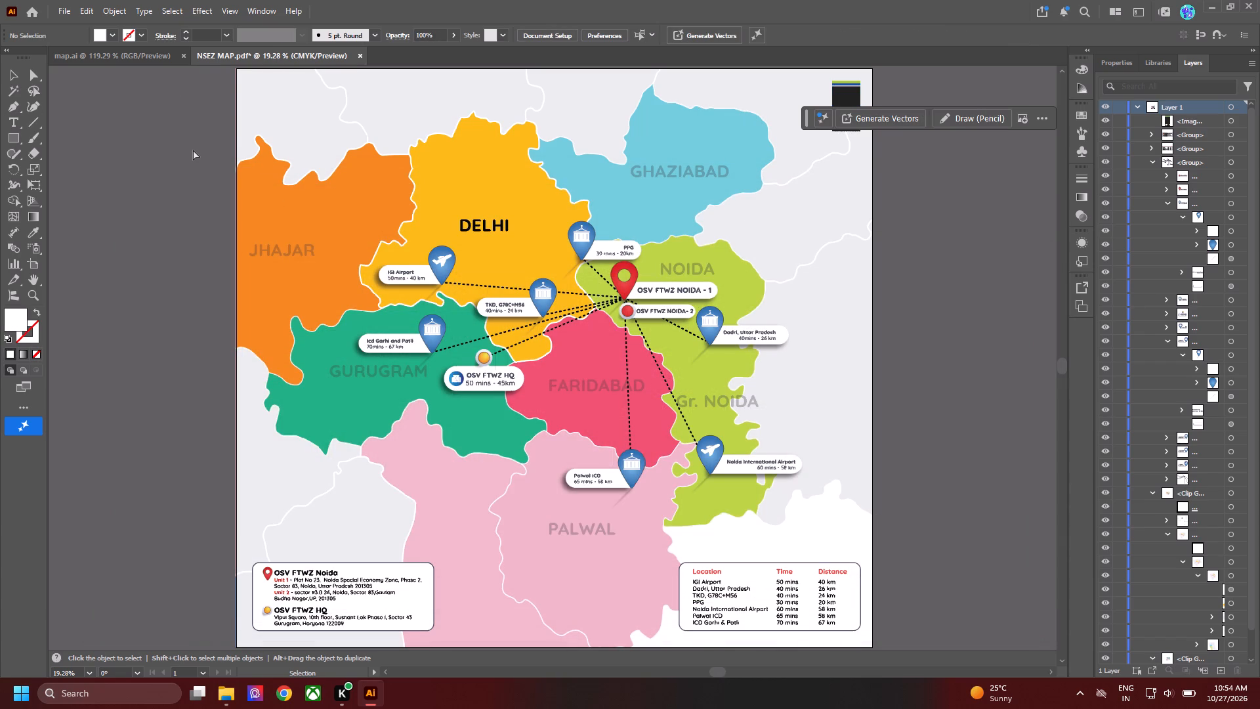
{"action": "key", "text": "ctrl+s"}
{"action": "key", "text": "ctrl+s"}
{"action": "key", "text": "ctrl+s"}
{"action": "left_click", "coordinate": [193, 150]}
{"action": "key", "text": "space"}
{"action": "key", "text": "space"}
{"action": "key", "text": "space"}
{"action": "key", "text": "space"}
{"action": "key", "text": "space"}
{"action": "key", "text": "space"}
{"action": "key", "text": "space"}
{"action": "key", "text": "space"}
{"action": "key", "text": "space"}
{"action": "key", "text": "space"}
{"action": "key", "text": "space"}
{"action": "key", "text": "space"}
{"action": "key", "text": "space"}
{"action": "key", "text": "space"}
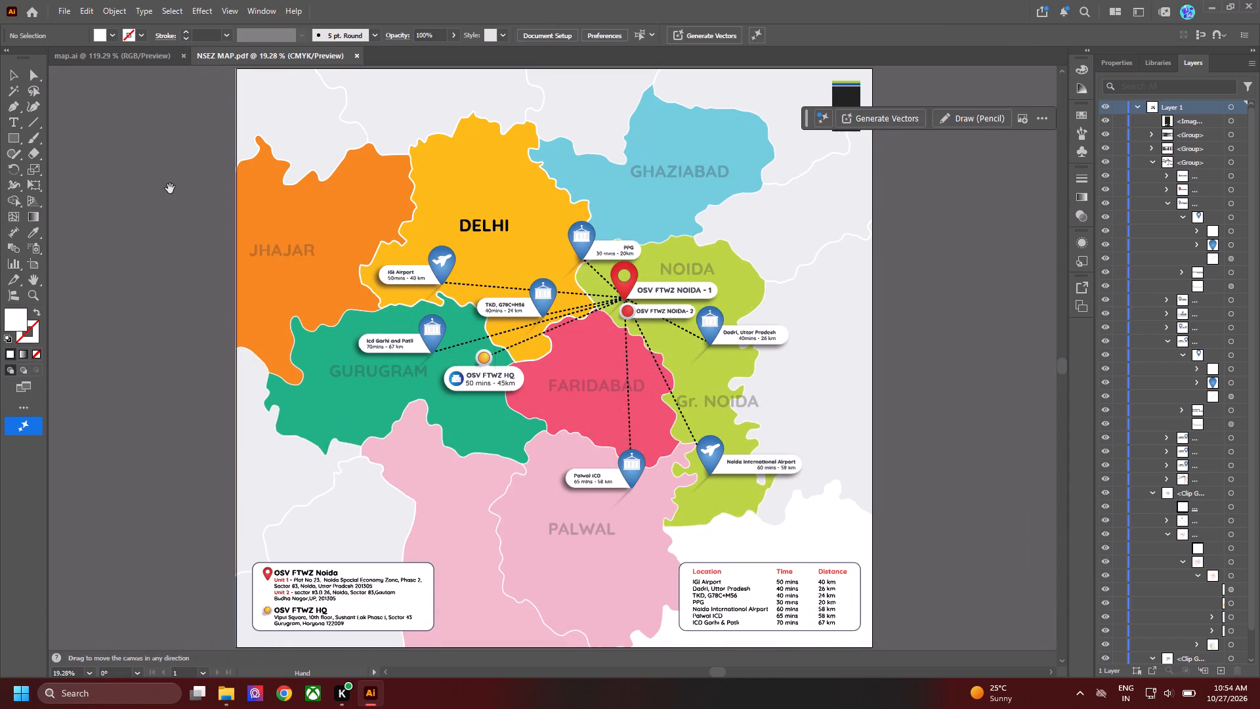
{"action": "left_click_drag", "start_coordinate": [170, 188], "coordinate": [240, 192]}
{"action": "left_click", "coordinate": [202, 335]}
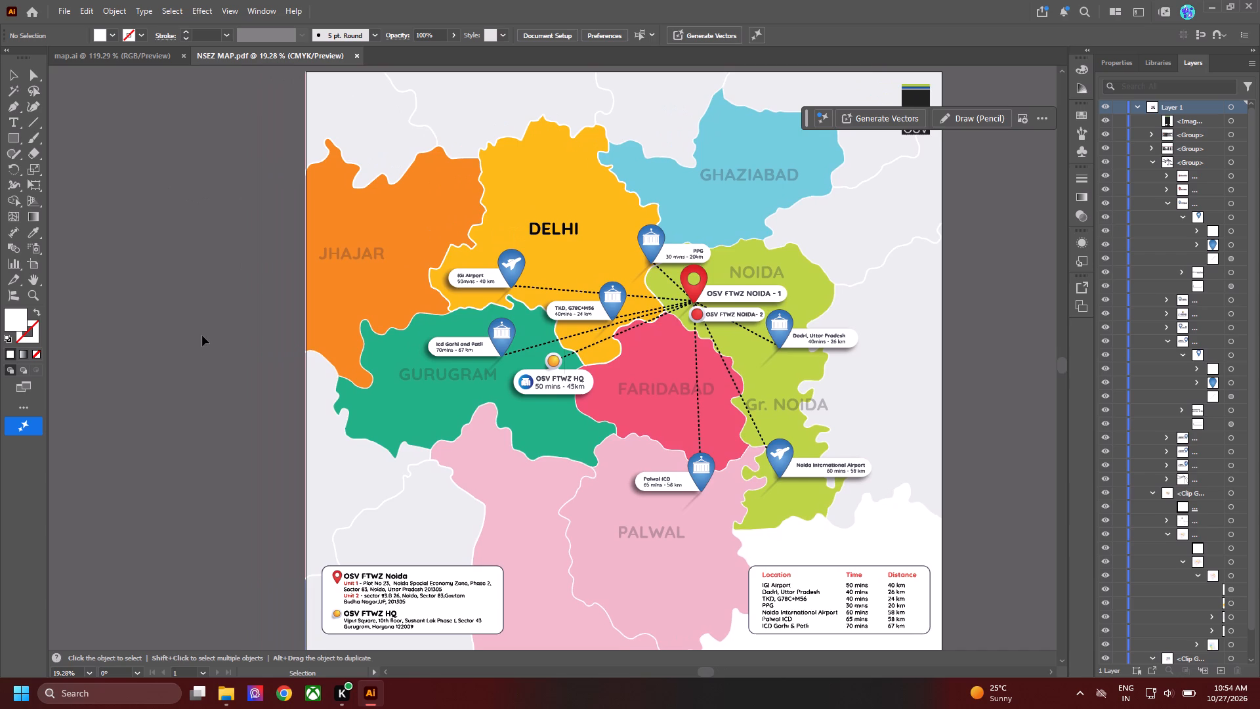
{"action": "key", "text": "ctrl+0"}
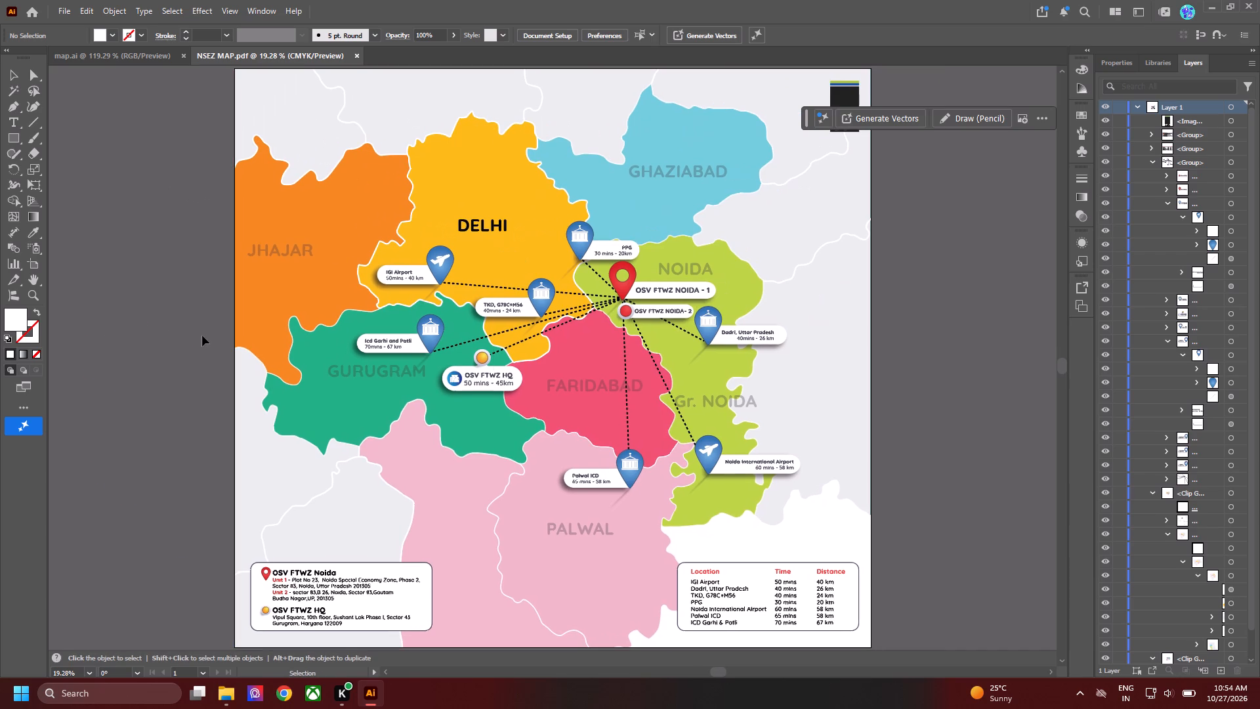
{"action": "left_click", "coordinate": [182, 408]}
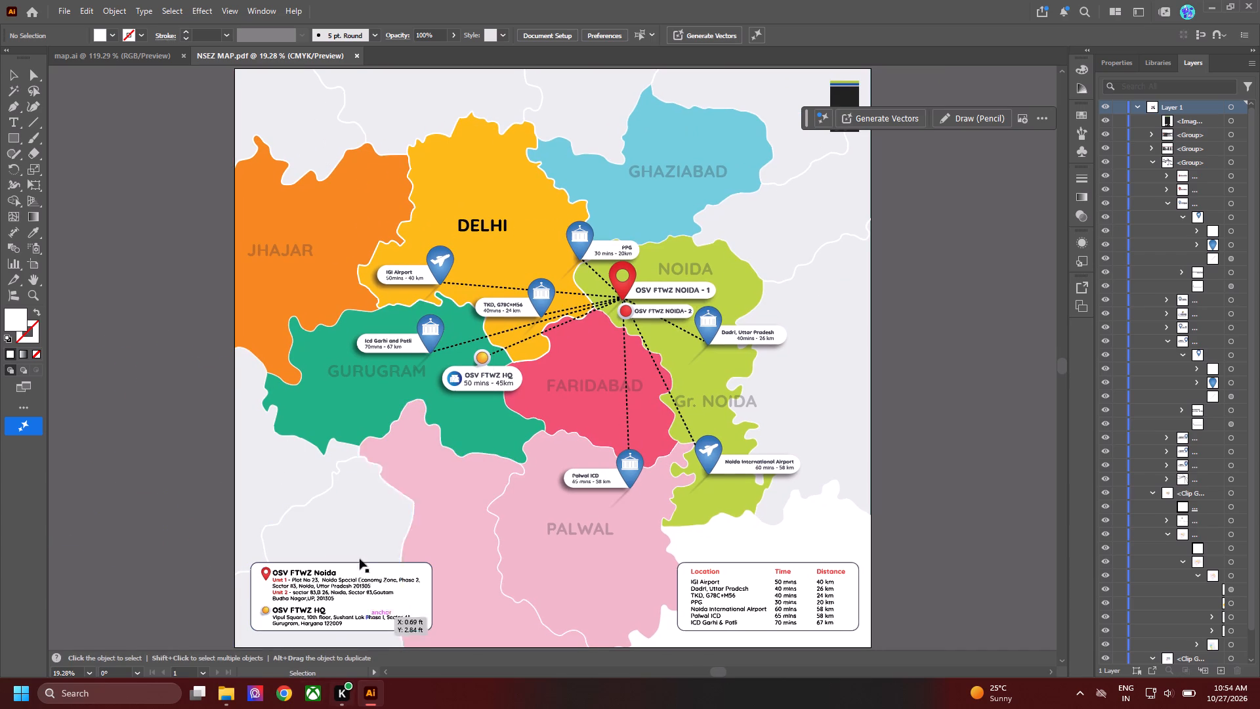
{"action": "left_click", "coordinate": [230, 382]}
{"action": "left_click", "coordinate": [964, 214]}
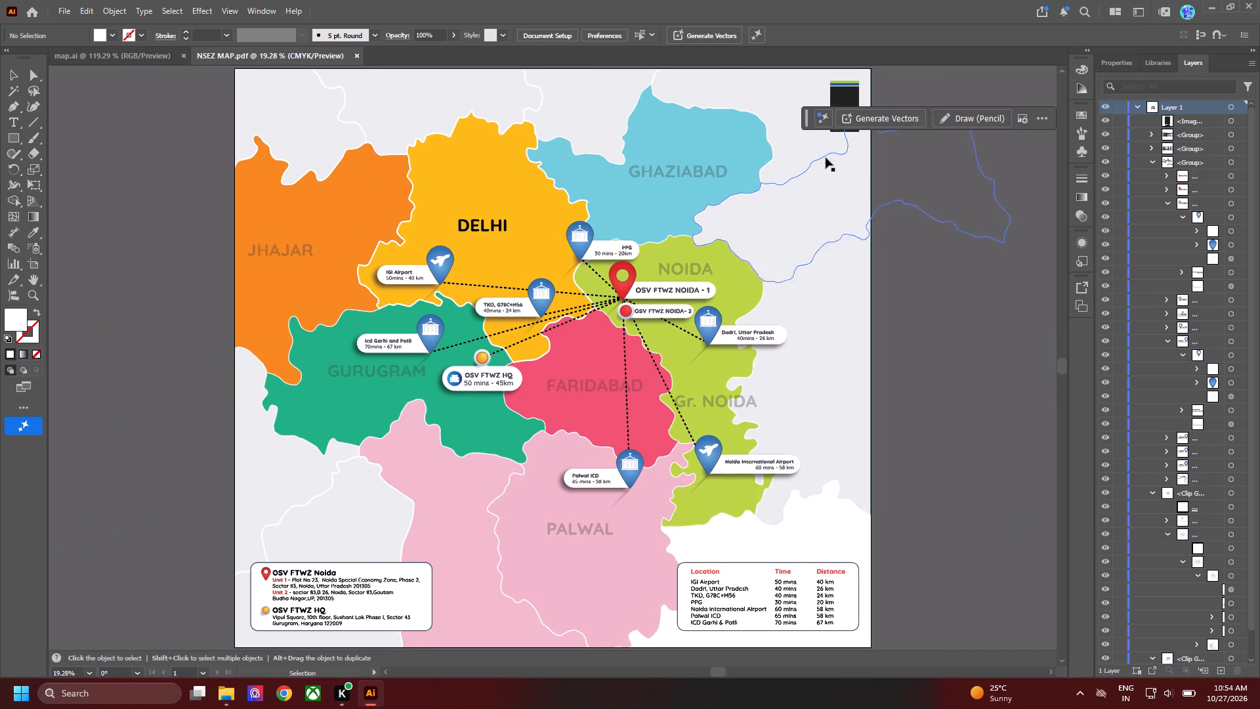
Move the floating contextual task bar off the OSV logo to the map's upper-left corner.
{"action": "left_click_drag", "start_coordinate": [808, 119], "coordinate": [137, 283]}
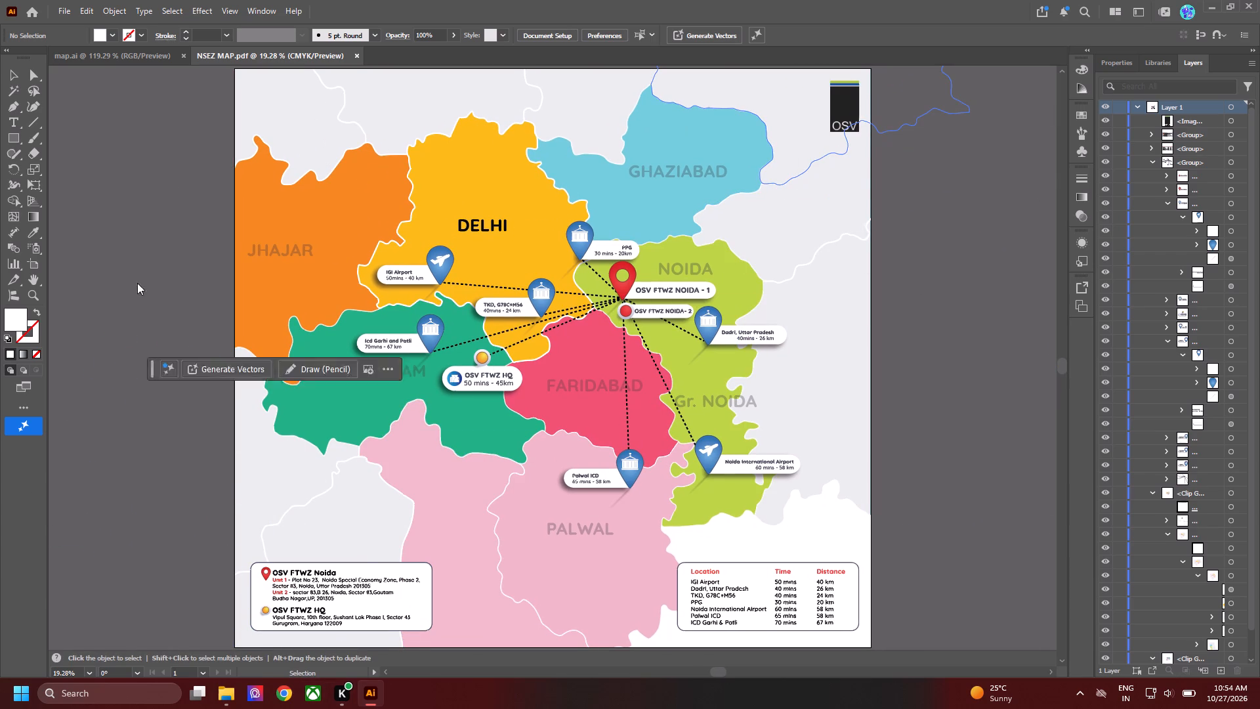
{"action": "left_click_drag", "start_coordinate": [137, 283], "coordinate": [89, 74]}
Close the map.ai document, keeping NSEZ MAP.pdf open.
{"action": "left_click", "coordinate": [120, 41]}
{"action": "left_click", "coordinate": [132, 55]}
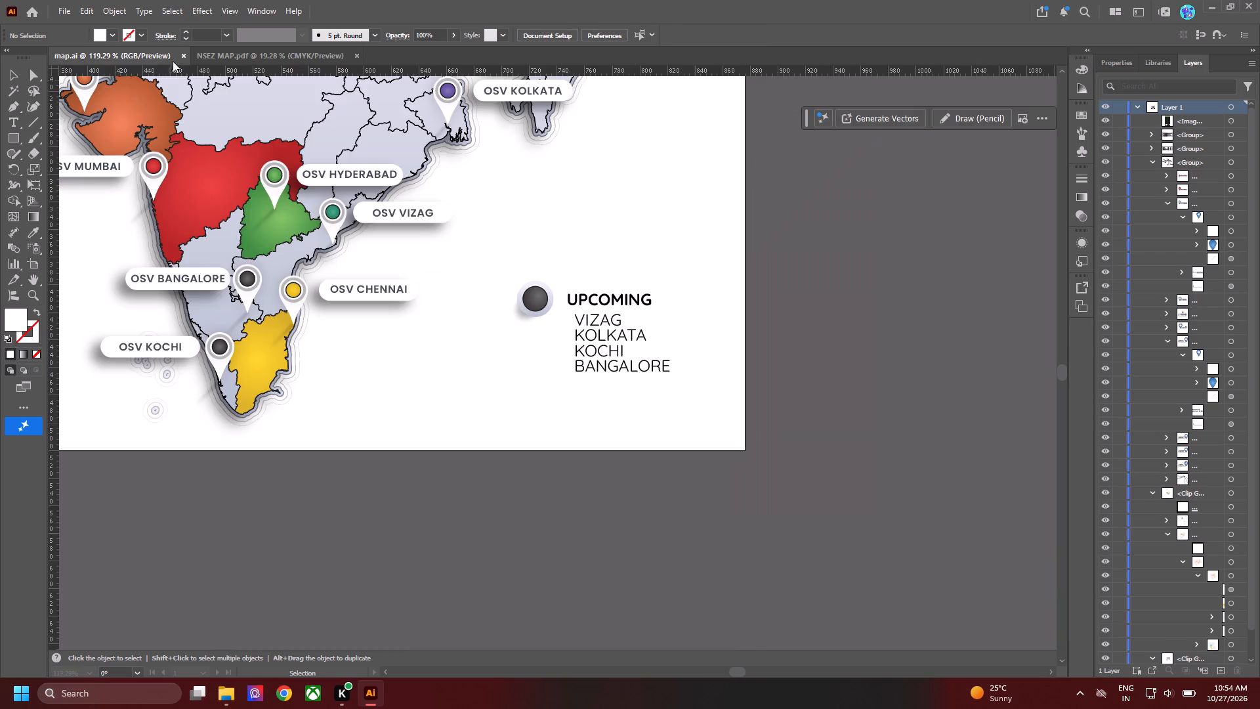
{"action": "left_click", "coordinate": [184, 54]}
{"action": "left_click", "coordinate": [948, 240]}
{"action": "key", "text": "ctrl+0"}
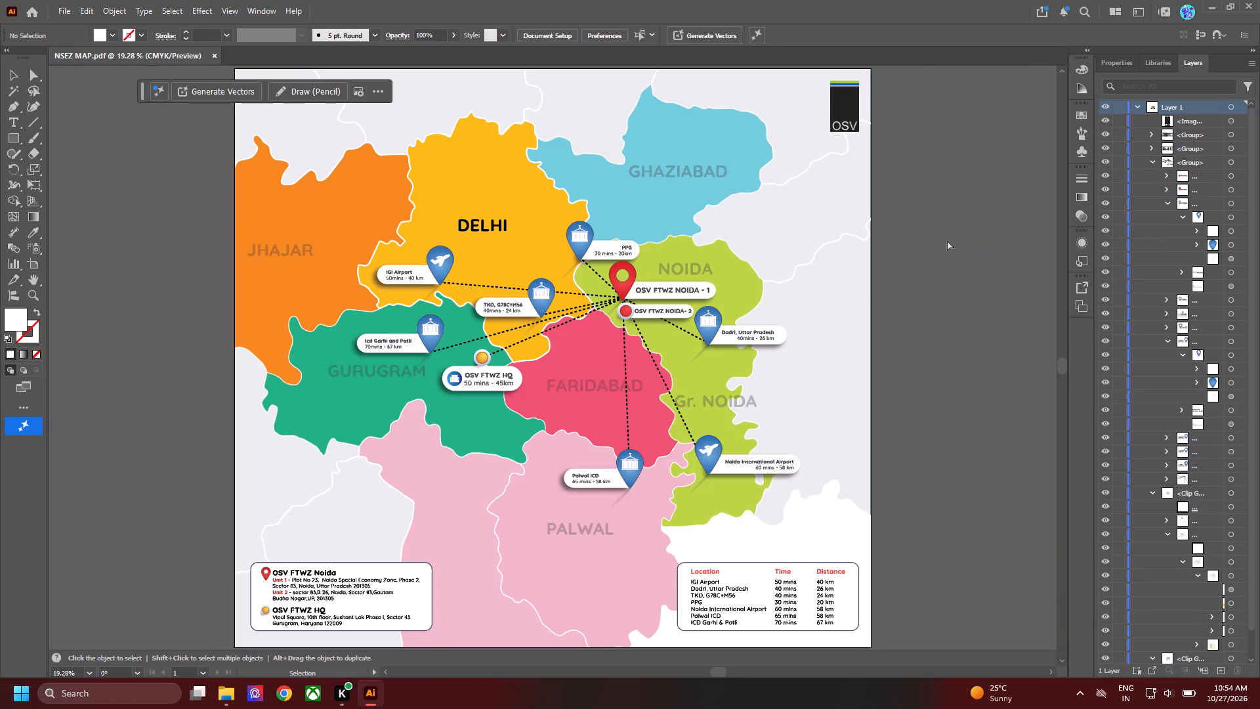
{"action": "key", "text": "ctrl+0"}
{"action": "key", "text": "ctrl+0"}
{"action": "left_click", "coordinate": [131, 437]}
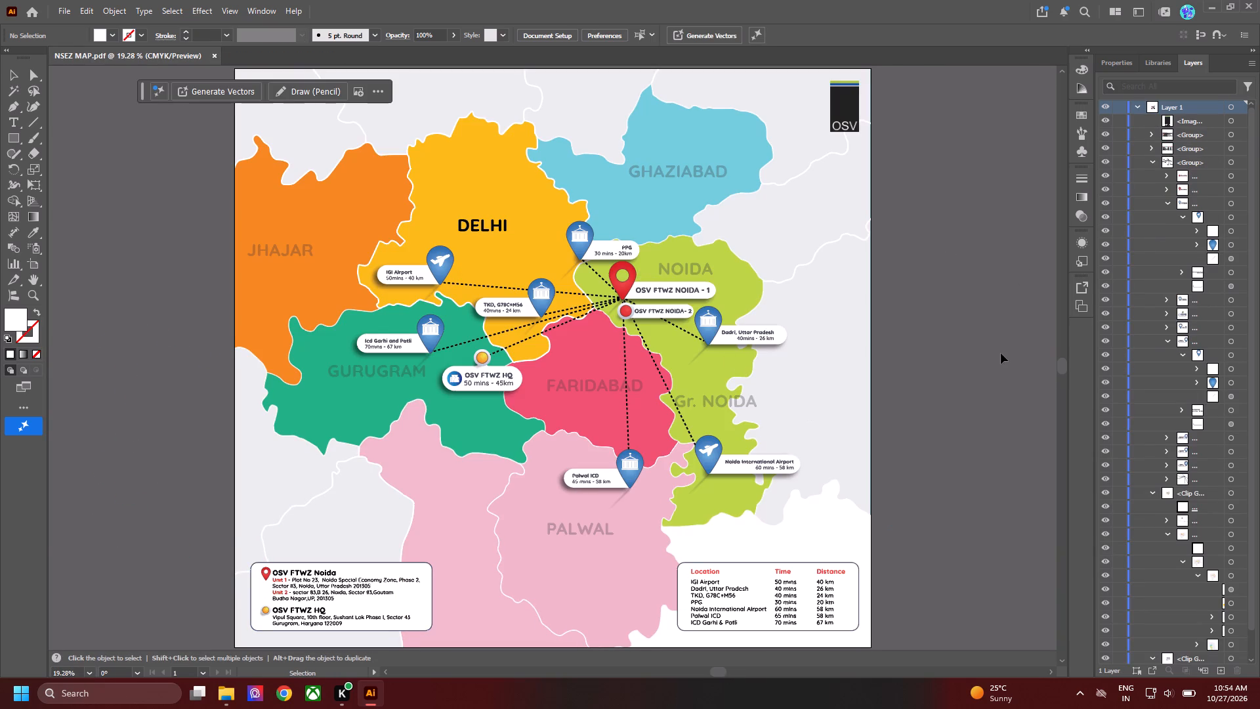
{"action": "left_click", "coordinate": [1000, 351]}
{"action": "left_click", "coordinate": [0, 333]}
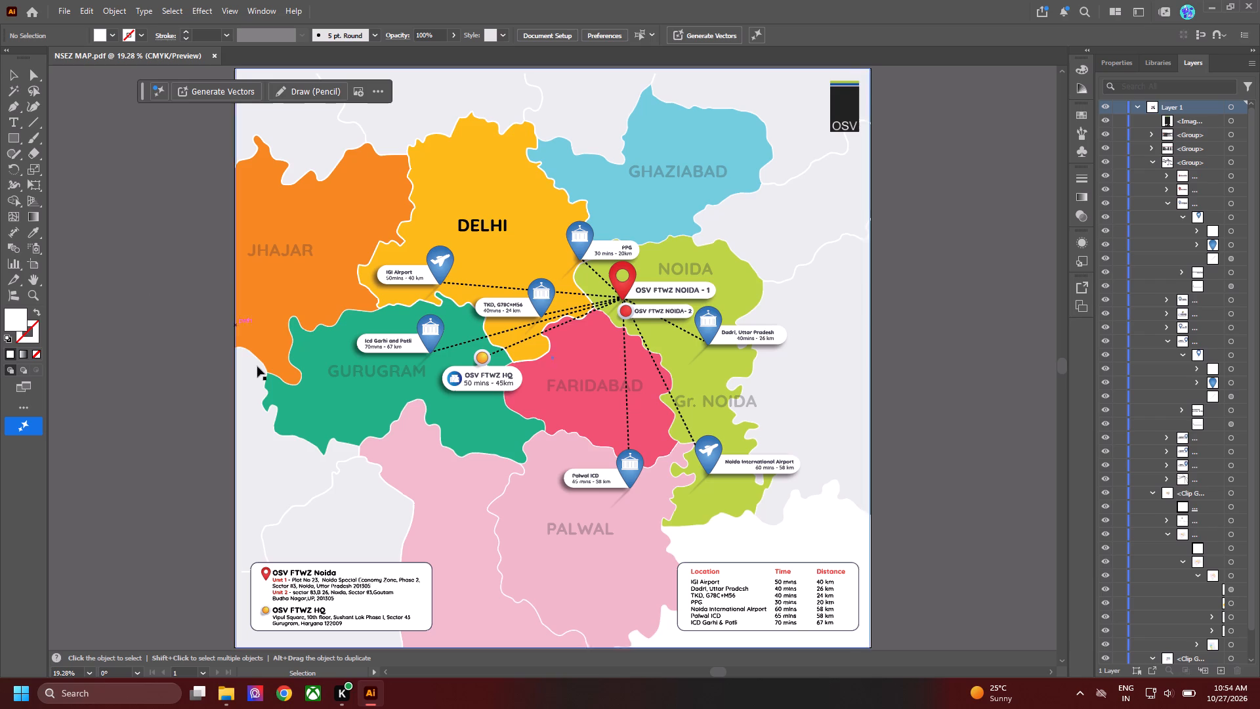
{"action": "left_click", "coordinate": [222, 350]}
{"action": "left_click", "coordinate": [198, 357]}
Isolate the group of location pins and select the Icd Garhi and Patli pin with its label in Gurugram.
{"action": "key", "text": "space"}
{"action": "left_click_drag", "start_coordinate": [418, 343], "coordinate": [438, 266]}
{"action": "scroll", "coordinate": [445, 259], "scroll_direction": "up", "scroll_amount": 2, "text": "alt"}
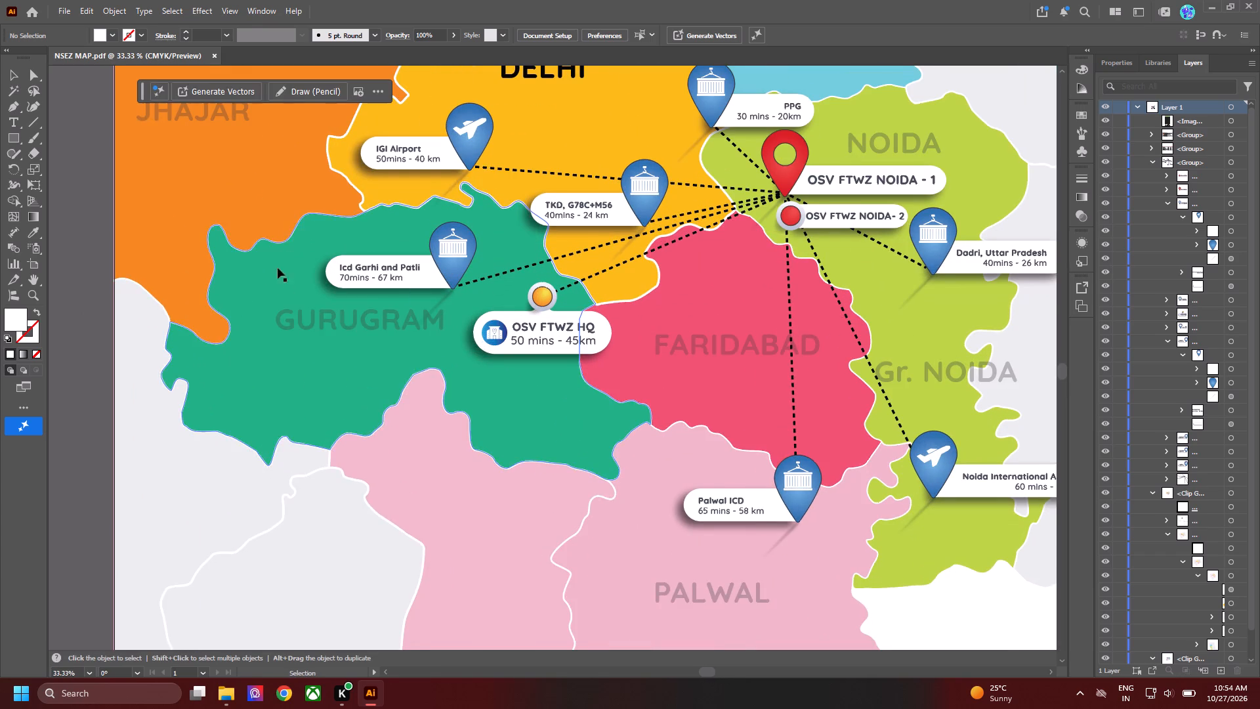
{"action": "key", "text": "space"}
{"action": "left_click_drag", "start_coordinate": [285, 246], "coordinate": [297, 290]}
{"action": "key", "text": "space"}
{"action": "key", "text": "space"}
{"action": "key", "text": "space"}
{"action": "key", "text": "space"}
{"action": "key", "text": "space"}
{"action": "left_click_drag", "start_coordinate": [309, 202], "coordinate": [264, 317]}
{"action": "key", "text": "space"}
{"action": "key", "text": "space"}
{"action": "key", "text": "space"}
{"action": "key", "text": "space"}
{"action": "left_click_drag", "start_coordinate": [449, 369], "coordinate": [452, 401]}
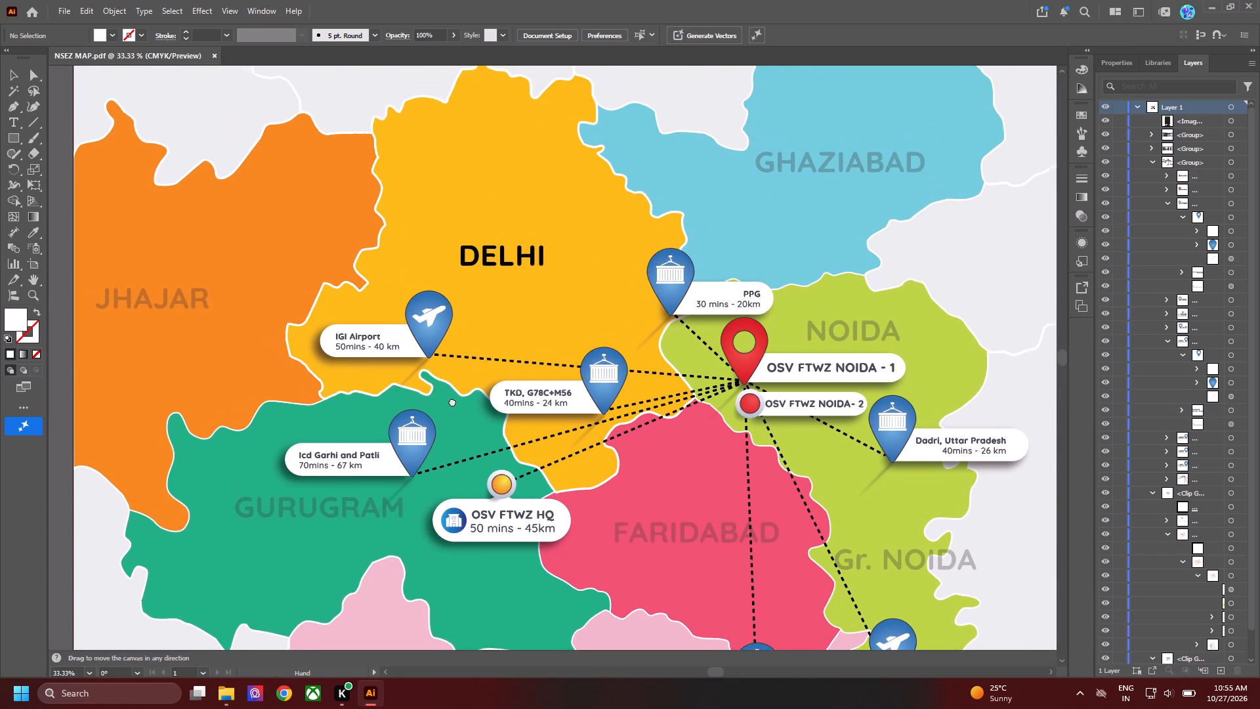
{"action": "left_click_drag", "start_coordinate": [452, 401], "coordinate": [454, 401]}
{"action": "key", "text": "space"}
{"action": "key", "text": "space"}
{"action": "left_click_drag", "start_coordinate": [238, 331], "coordinate": [422, 221]}
{"action": "left_click", "coordinate": [572, 232]}
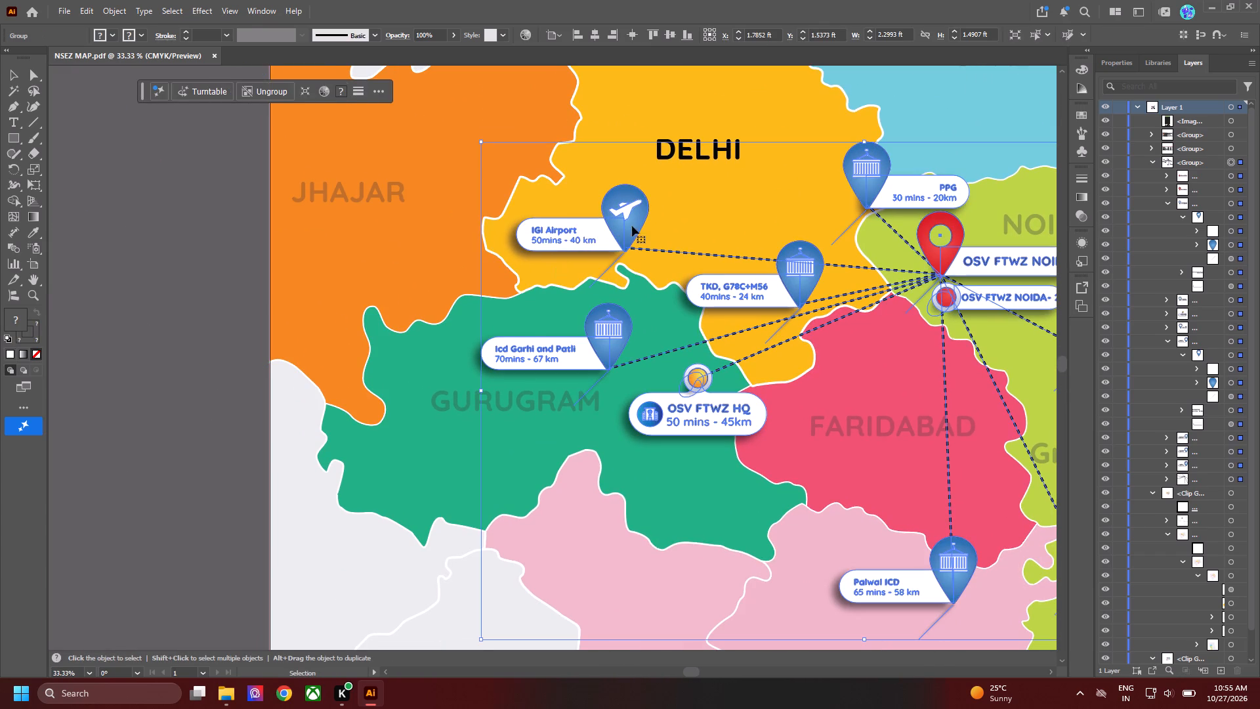
{"action": "key", "text": "space"}
{"action": "left_click_drag", "start_coordinate": [439, 303], "coordinate": [415, 276]}
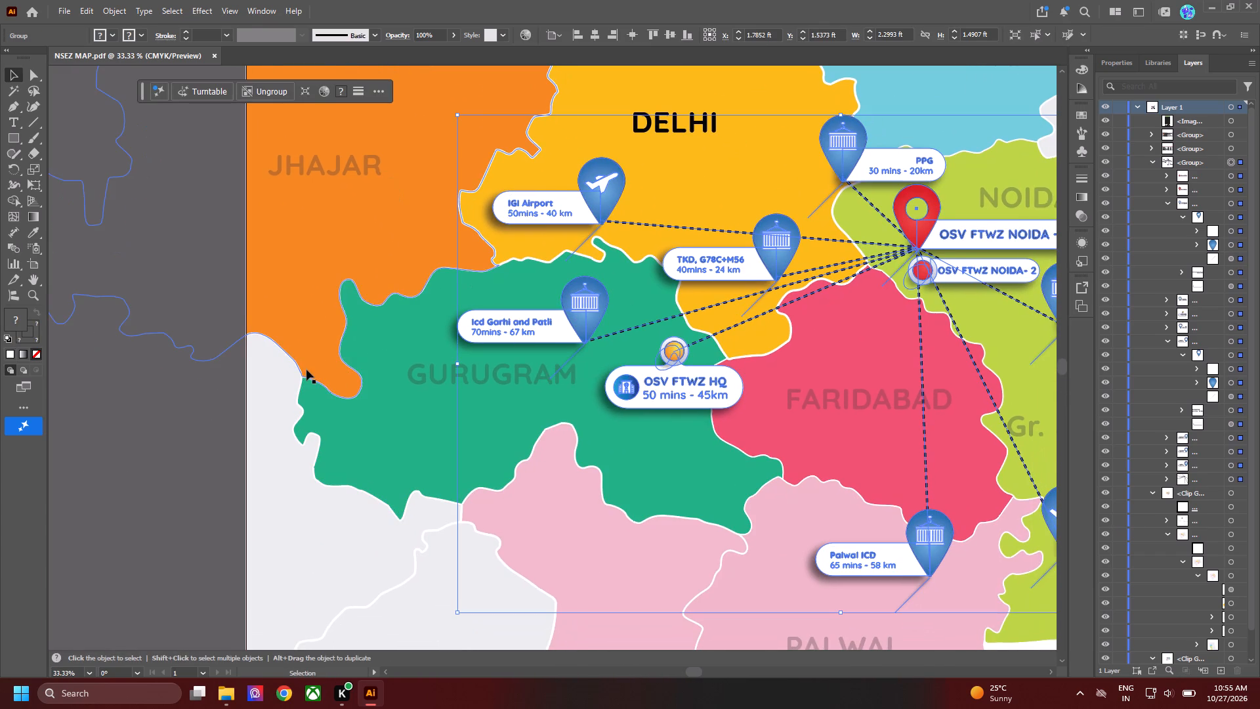
{"action": "key", "text": "v"}
{"action": "double_click", "coordinate": [531, 335]}
{"action": "left_click", "coordinate": [562, 320]}
{"action": "key", "text": "space"}
{"action": "key", "text": "space"}
{"action": "key", "text": "space"}
{"action": "key", "text": "space"}
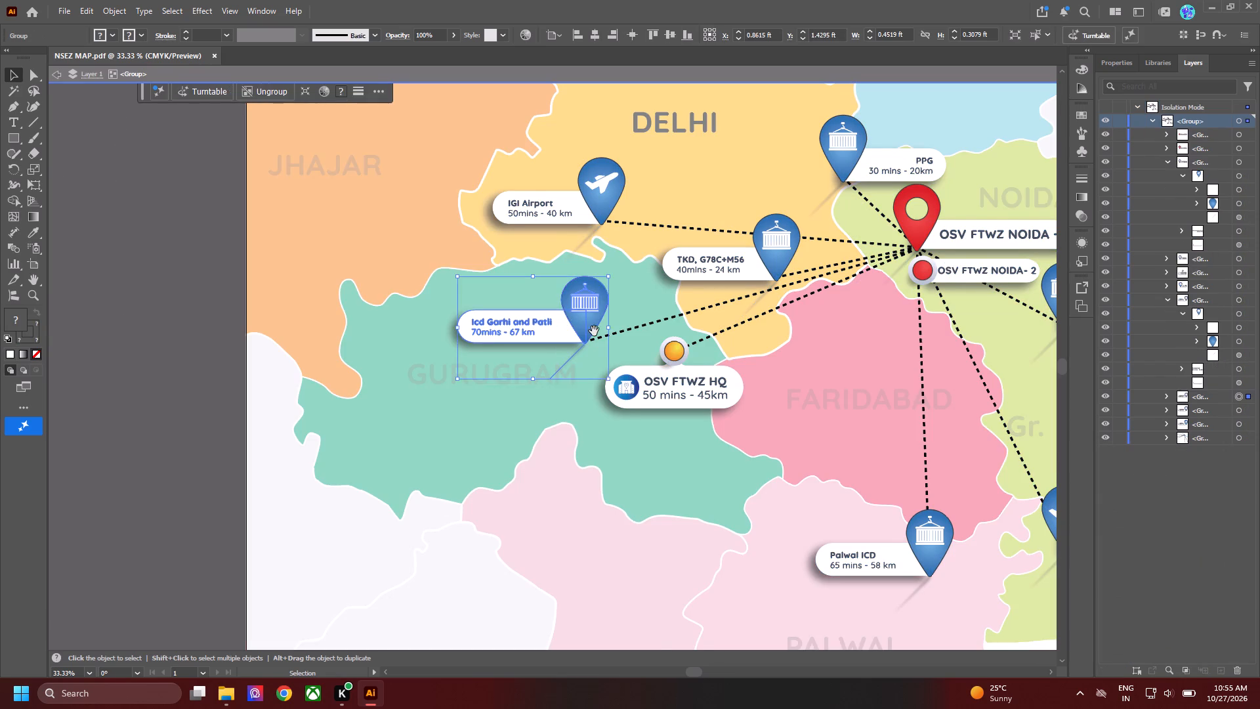
Duplicate the Icd Garhi and Patli pin with its label about 0.3 ft down and left within Gurugram, and exit isolation mode.
{"action": "left_click_drag", "start_coordinate": [593, 331], "coordinate": [282, 250]}
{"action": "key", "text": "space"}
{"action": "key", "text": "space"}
{"action": "left_click_drag", "start_coordinate": [218, 286], "coordinate": [559, 356]}
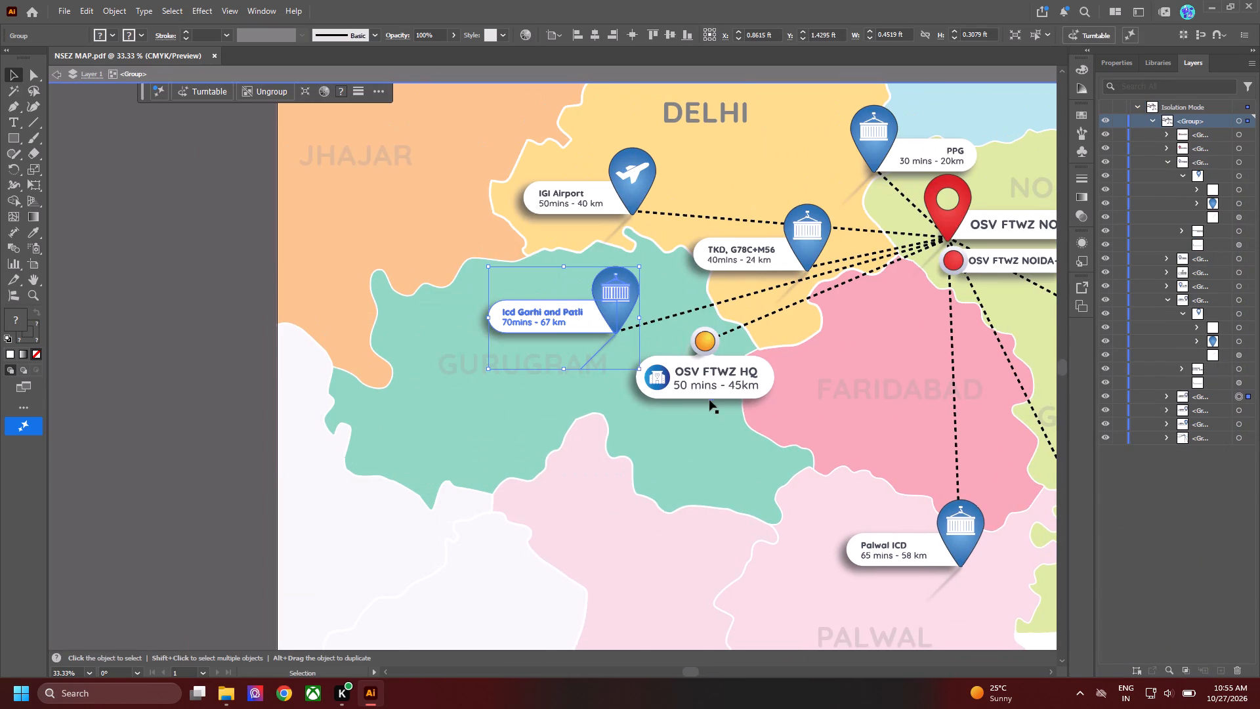
{"action": "left_click", "coordinate": [596, 321]}
{"action": "left_click_drag", "start_coordinate": [593, 317], "coordinate": [493, 406], "text": "alt"}
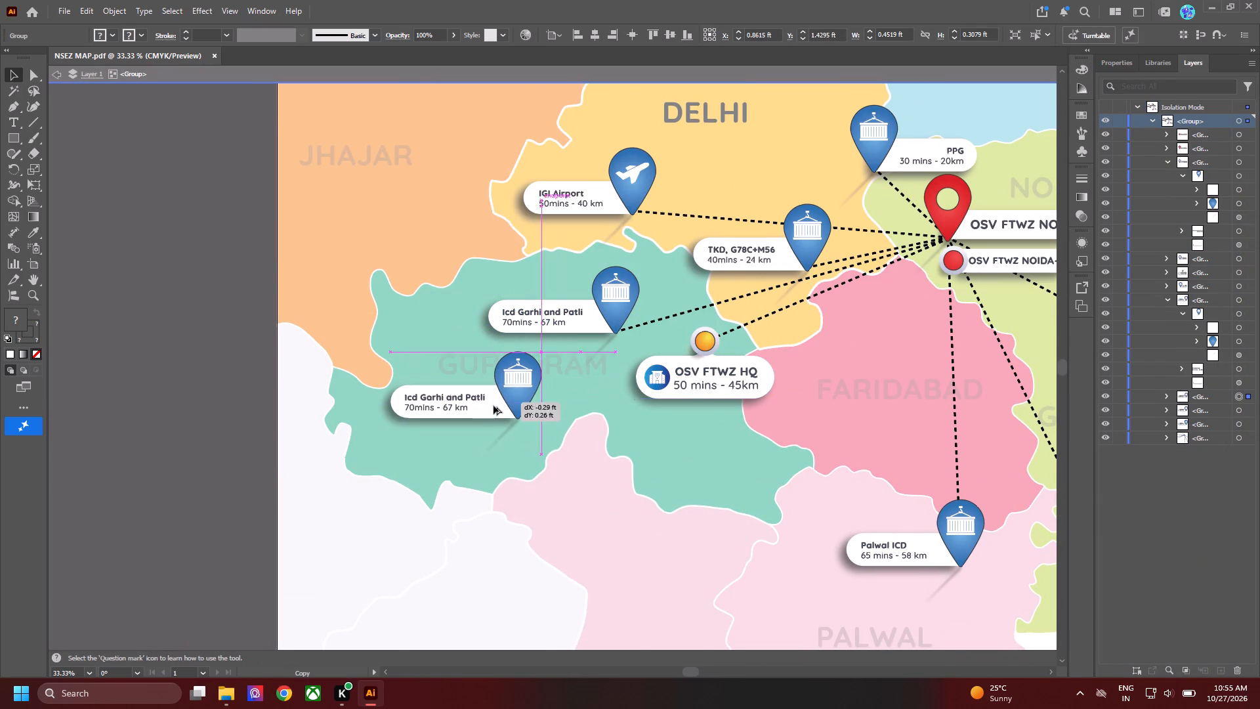
{"action": "left_click_drag", "start_coordinate": [493, 406], "coordinate": [497, 408], "text": "alt"}
{"action": "double_click", "coordinate": [238, 362]}
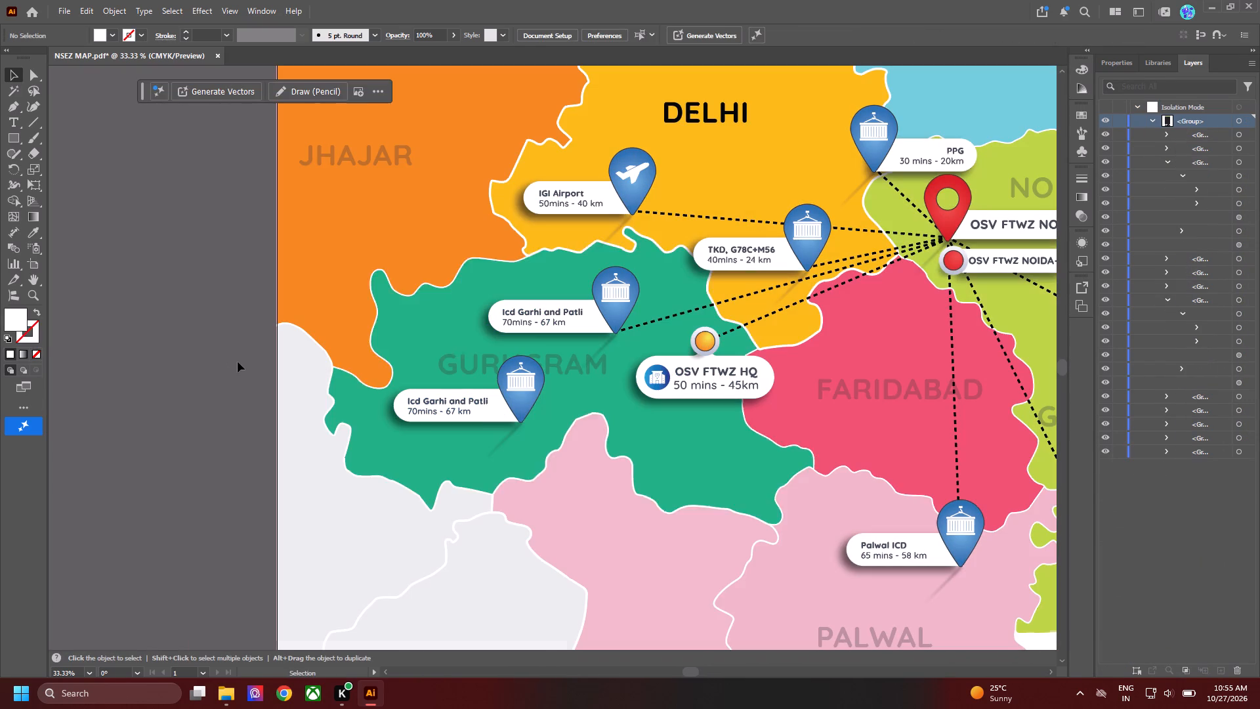
{"action": "left_click", "coordinate": [460, 405]}
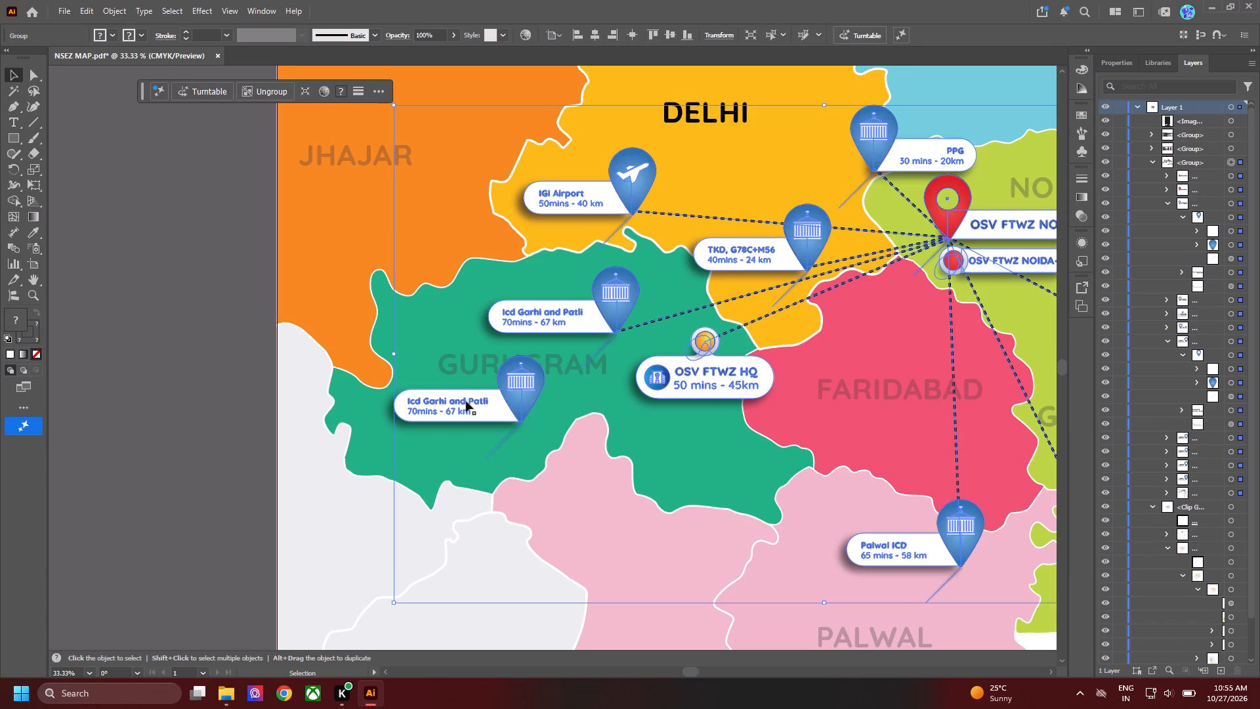
Switch to Google Chrome using the first onnsynex.com profile and bring up the New Tab page.
{"action": "left_click", "coordinate": [291, 705]}
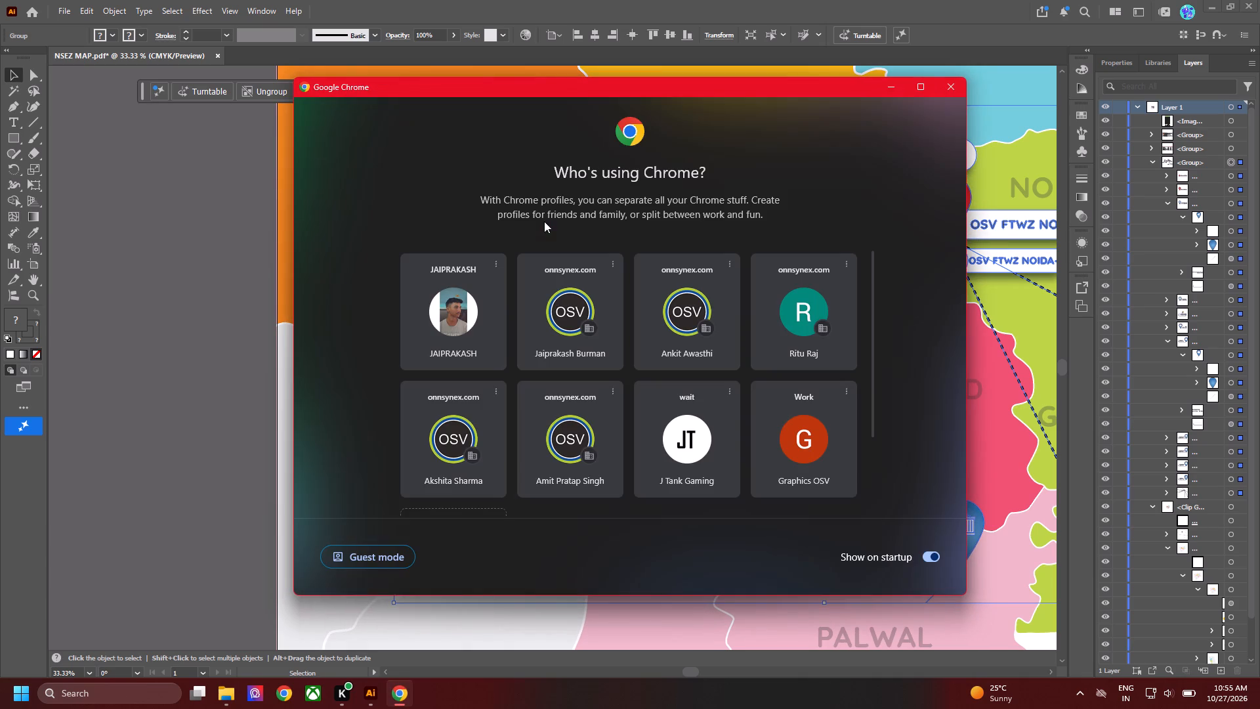
{"action": "left_click", "coordinate": [574, 335]}
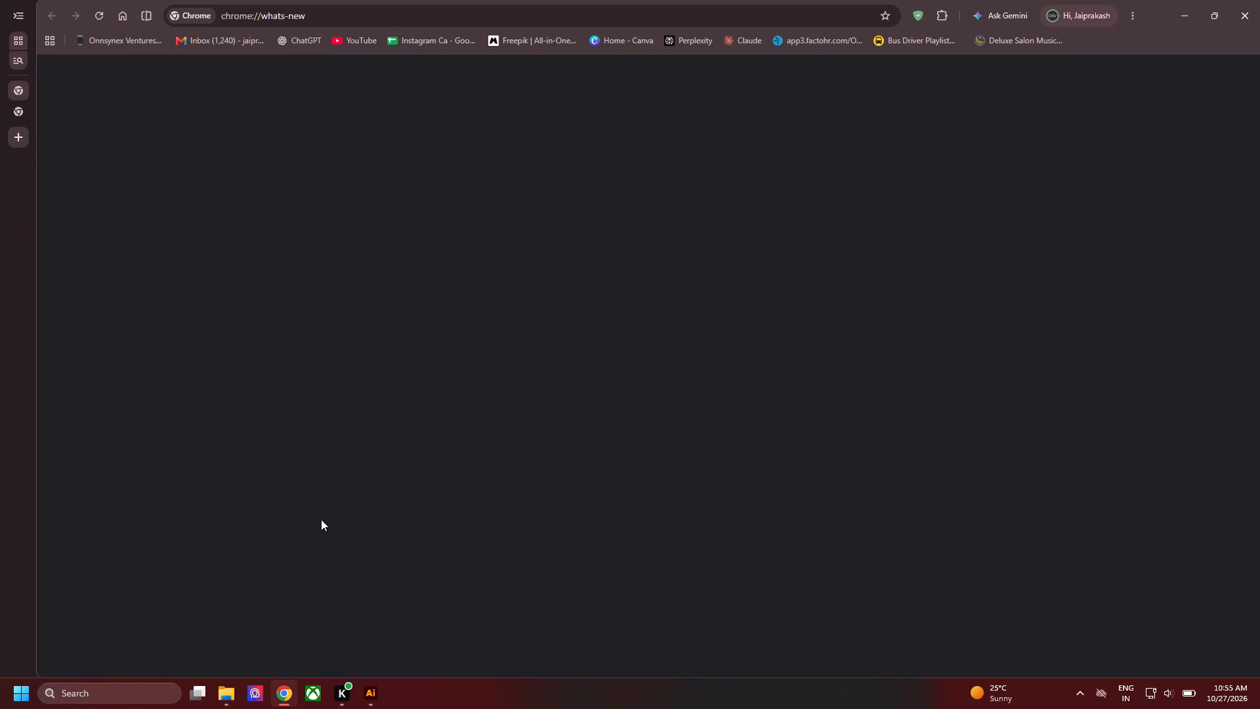
{"action": "left_click", "coordinate": [24, 119]}
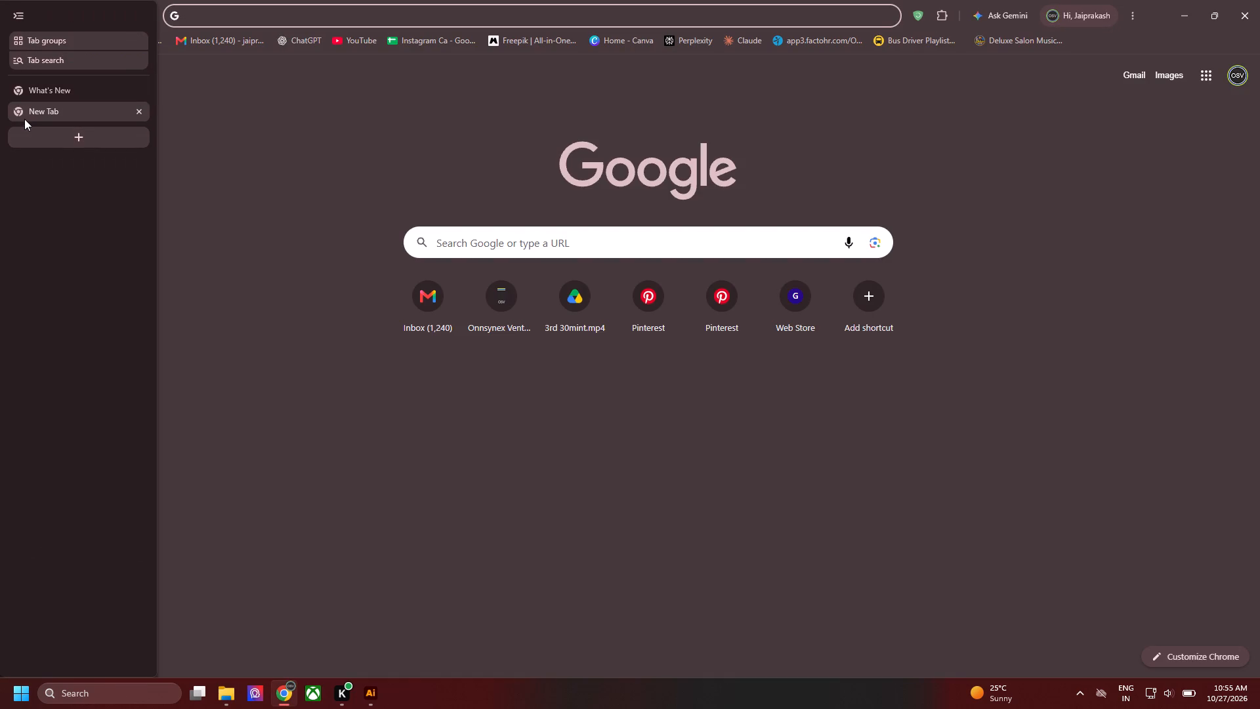
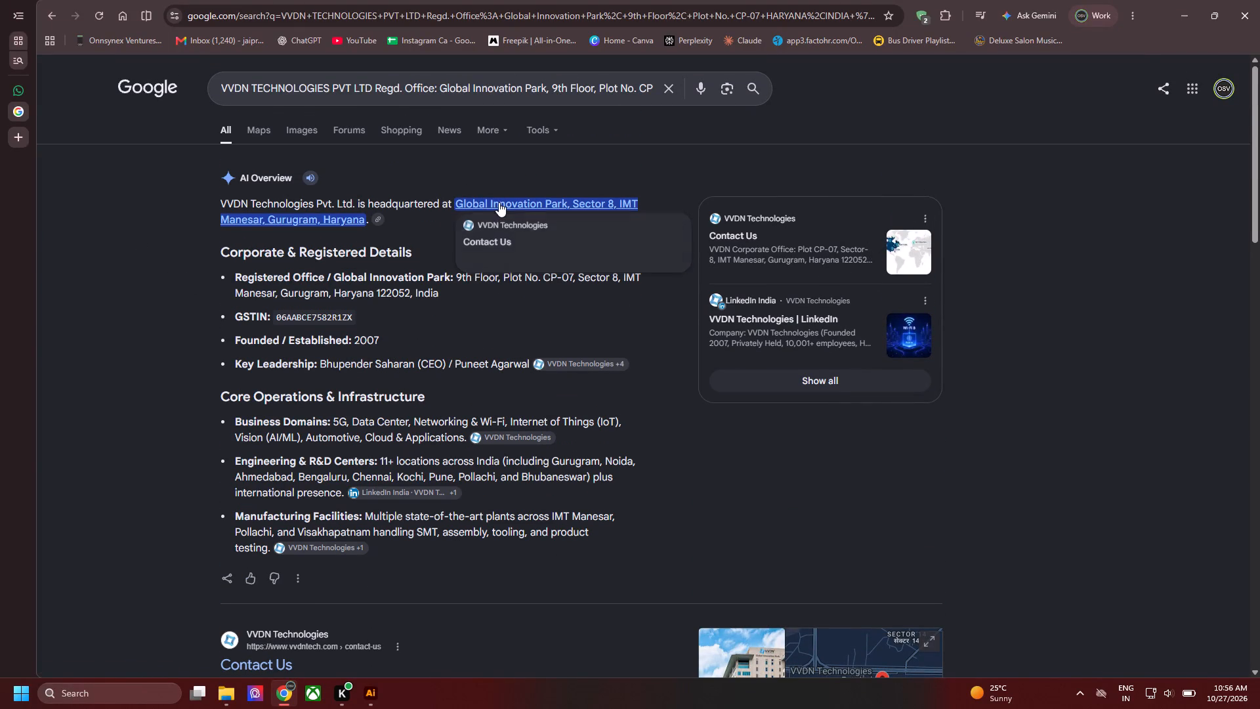
In Google Chrome, open the VVDN Technologies Pvt. Ltd. office location from the search results in Google Maps.
{"action": "scroll", "coordinate": [107, 369], "scroll_direction": "down", "scroll_amount": 8}
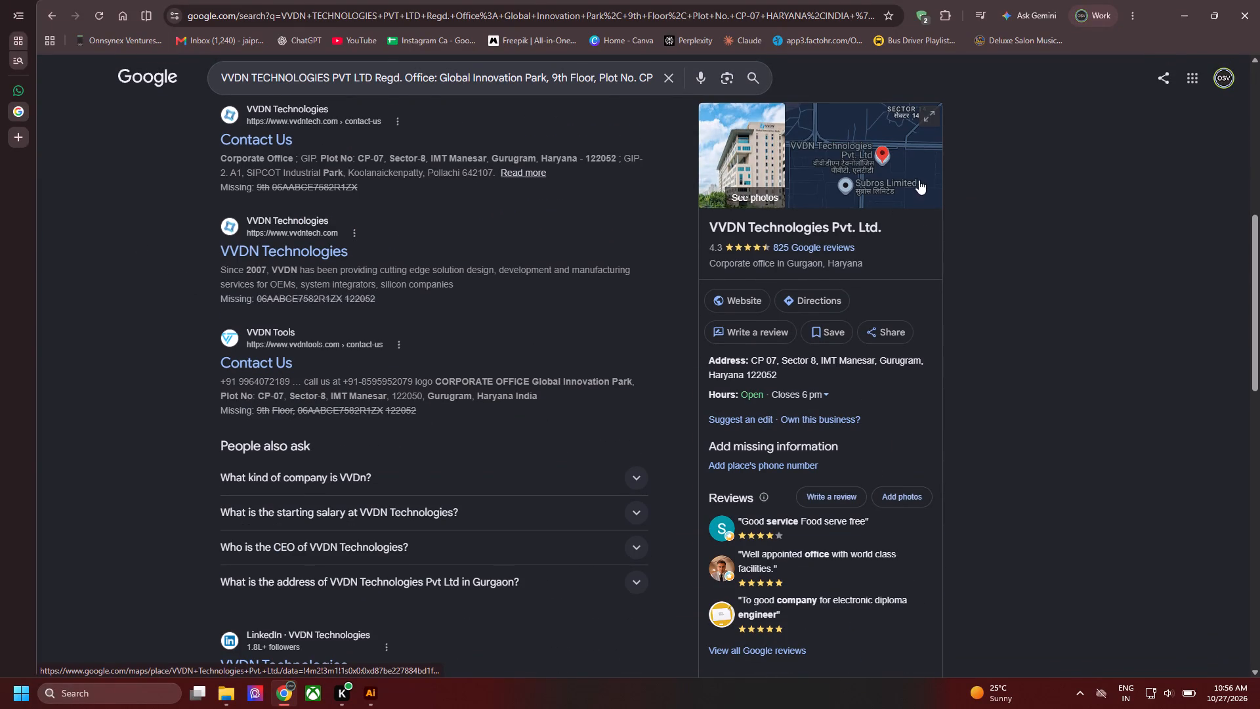
{"action": "left_click", "coordinate": [881, 156]}
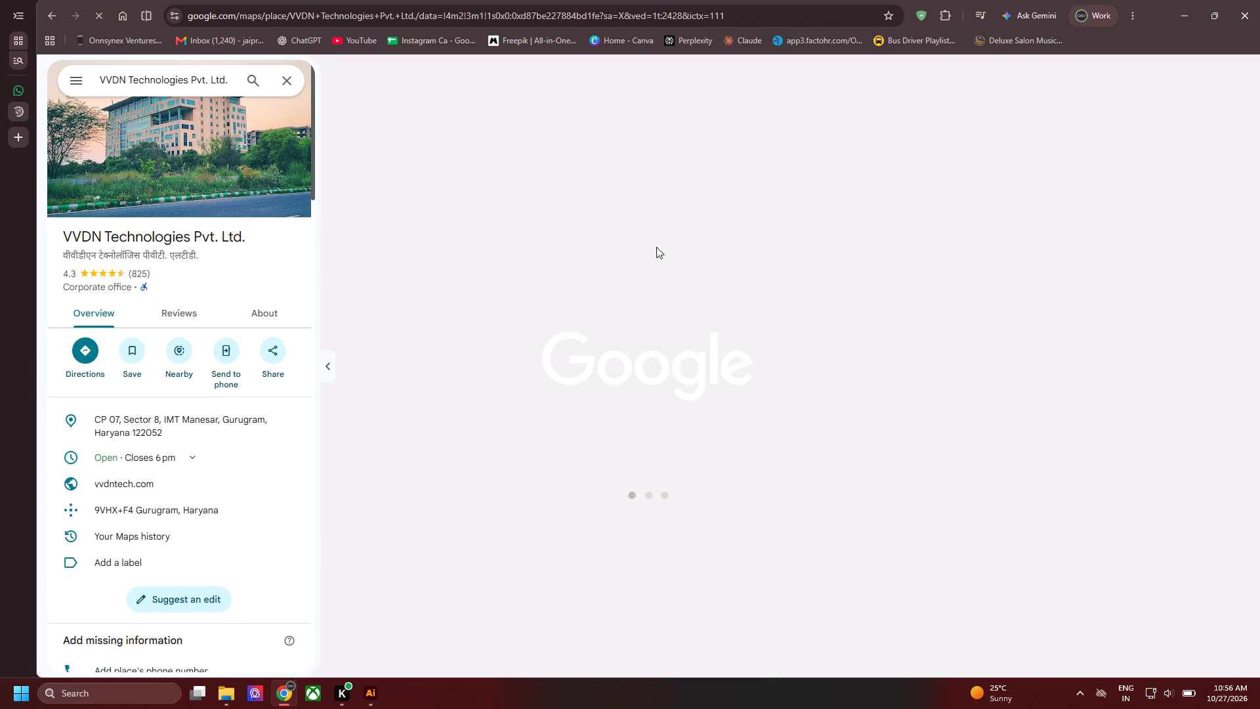
Examine where VVDN Technologies Pvt. Ltd. in IMT Manesar lies relative to Gurugram, New Delhi, Noida and Faridabad on the satellite map.
{"action": "scroll", "coordinate": [563, 335], "scroll_direction": "up", "scroll_amount": 2}
{"action": "scroll", "coordinate": [563, 335], "scroll_direction": "down", "scroll_amount": 2}
{"action": "scroll", "coordinate": [563, 335], "scroll_direction": "up", "scroll_amount": 1}
{"action": "scroll", "coordinate": [563, 335], "scroll_direction": "down", "scroll_amount": 3}
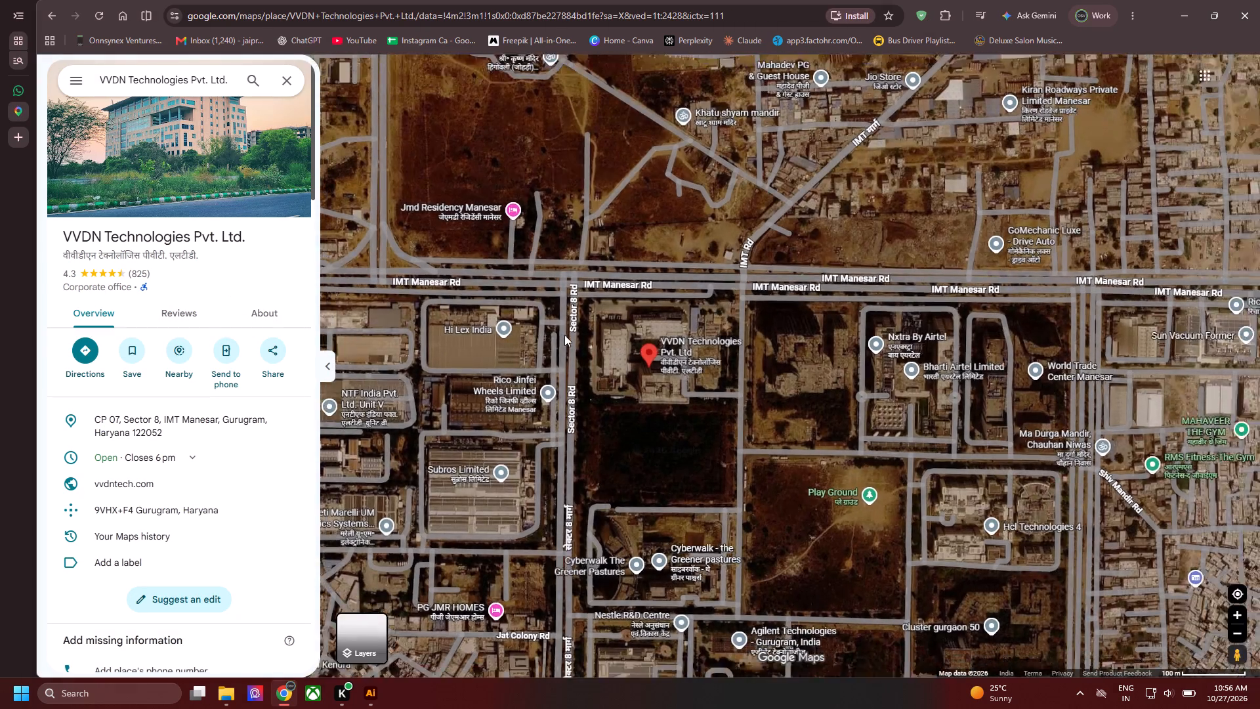
{"action": "scroll", "coordinate": [564, 335], "scroll_direction": "down", "scroll_amount": 18}
{"action": "scroll", "coordinate": [566, 333], "scroll_direction": "down", "scroll_amount": 9}
{"action": "scroll", "coordinate": [566, 333], "scroll_direction": "up", "scroll_amount": 1}
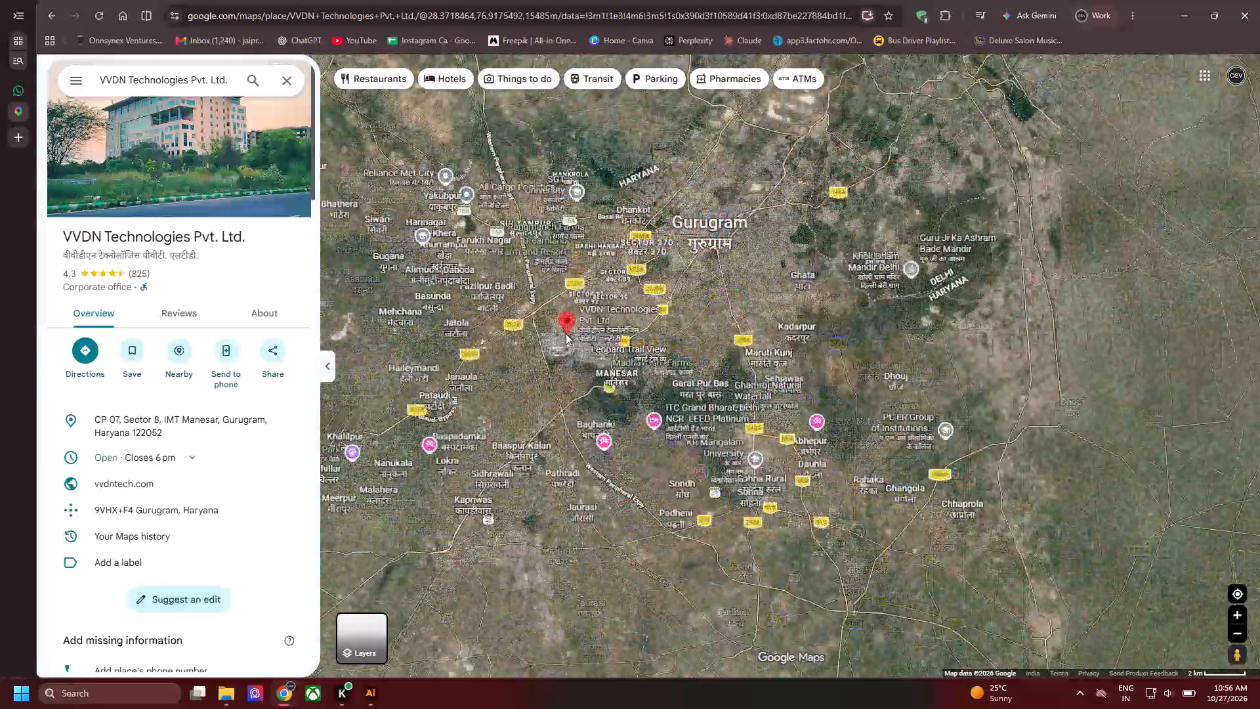
{"action": "scroll", "coordinate": [566, 333], "scroll_direction": "down", "scroll_amount": 7}
{"action": "left_click_drag", "start_coordinate": [655, 301], "coordinate": [659, 331]}
{"action": "scroll", "coordinate": [600, 335], "scroll_direction": "up", "scroll_amount": 1}
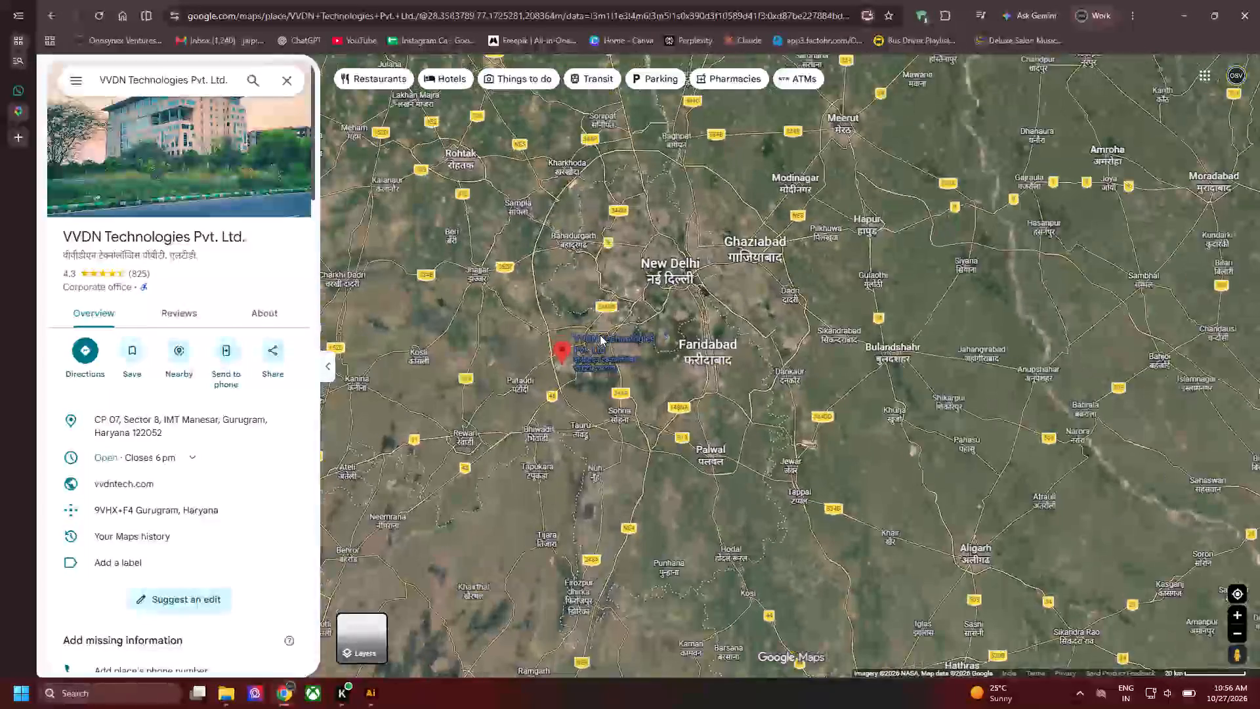
{"action": "scroll", "coordinate": [638, 308], "scroll_direction": "up", "scroll_amount": 3}
{"action": "scroll", "coordinate": [539, 345], "scroll_direction": "up", "scroll_amount": 2}
{"action": "left_click_drag", "start_coordinate": [555, 330], "coordinate": [556, 406]}
Search for directions from VVDN Technologies Pvt. Ltd. to "osv ftwz delhi" and view the route within the wider Gurugram area.
{"action": "left_click", "coordinate": [133, 78]}
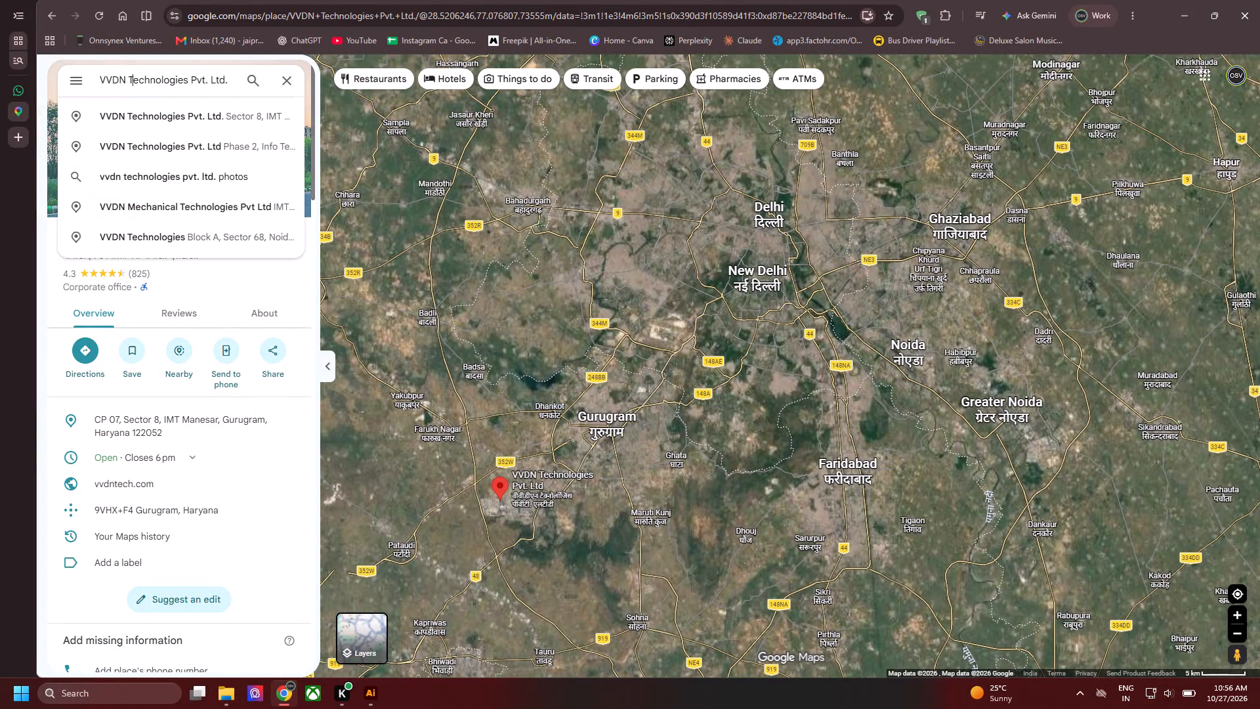
{"action": "left_click", "coordinate": [237, 79]}
{"action": "left_click", "coordinate": [226, 77]}
{"action": "key", "text": "space"}
{"action": "type", "text": "to"}
{"action": "key", "text": "space"}
{"action": "type", "text": "osv ftwz delhi"}
{"action": "key", "text": "Return"}
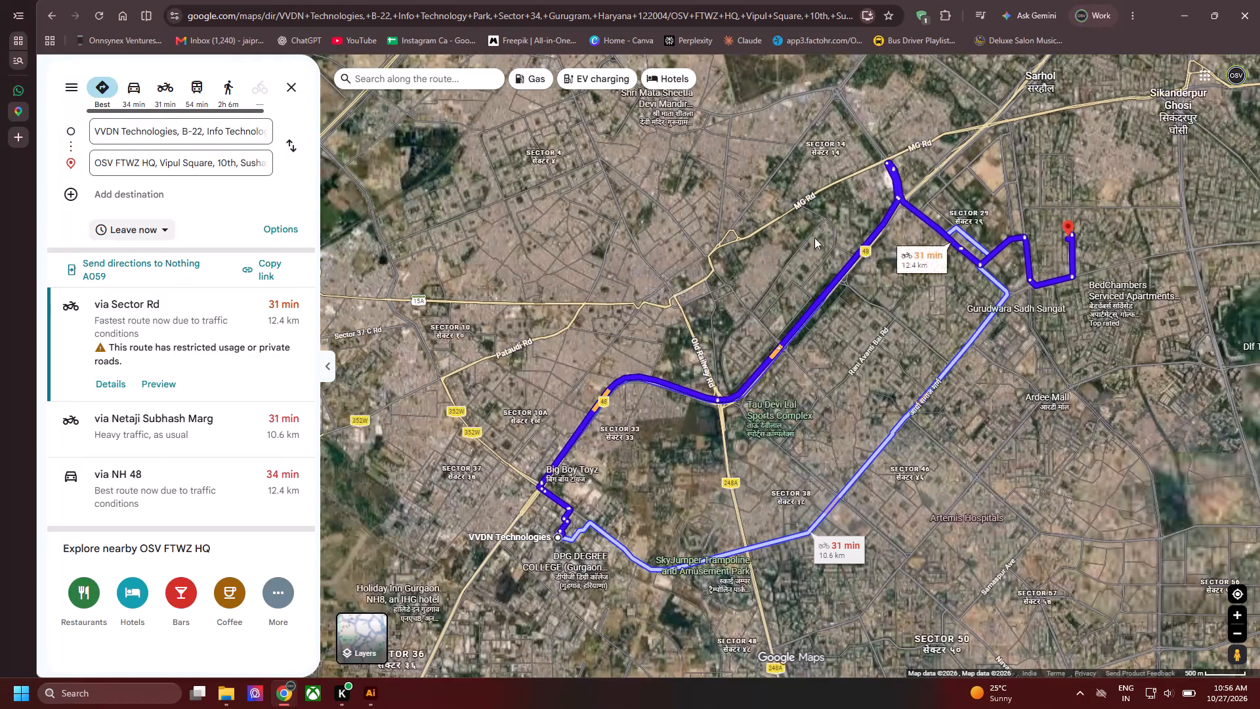
{"action": "scroll", "coordinate": [673, 274], "scroll_direction": "down", "scroll_amount": 9}
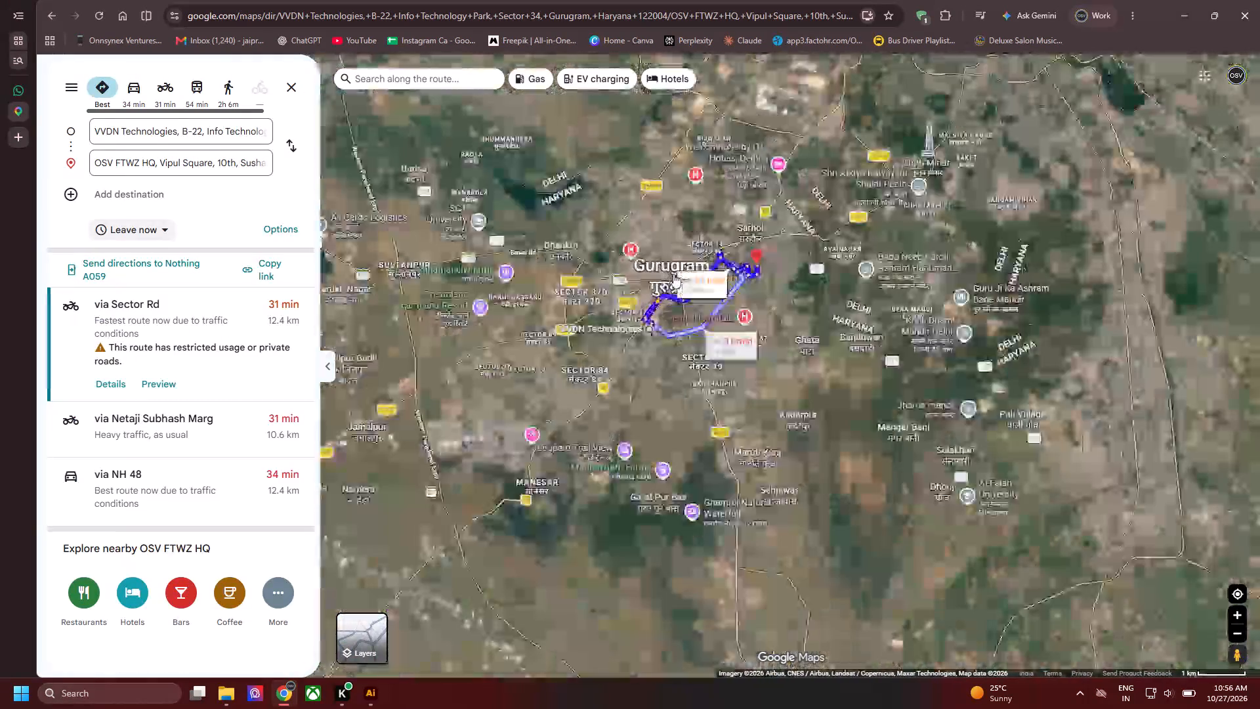
In Illustrator, move the lower Icd Garhi and Patli pin with its label just below OSV FTWZ HQ, about X 0.93 ft, Y 1.76 ft.
{"action": "key", "text": "alt+Tab"}
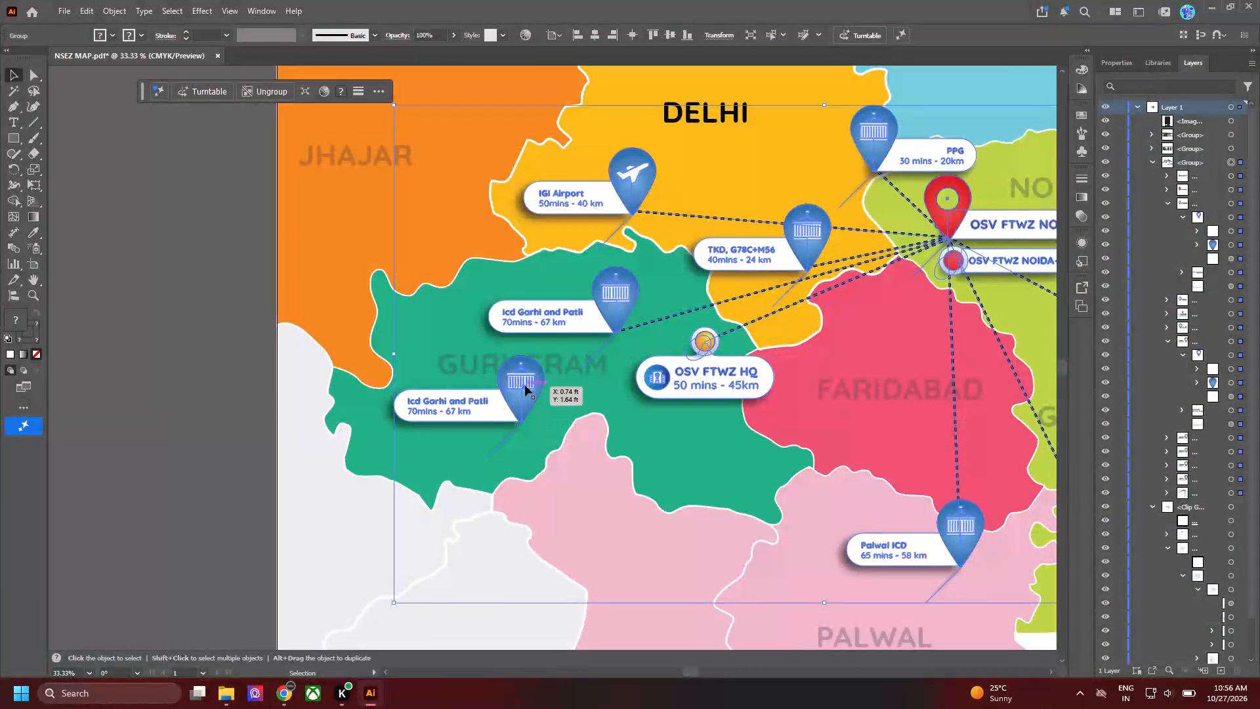
{"action": "left_click", "coordinate": [525, 385]}
{"action": "left_click", "coordinate": [233, 413]}
{"action": "key", "text": "v"}
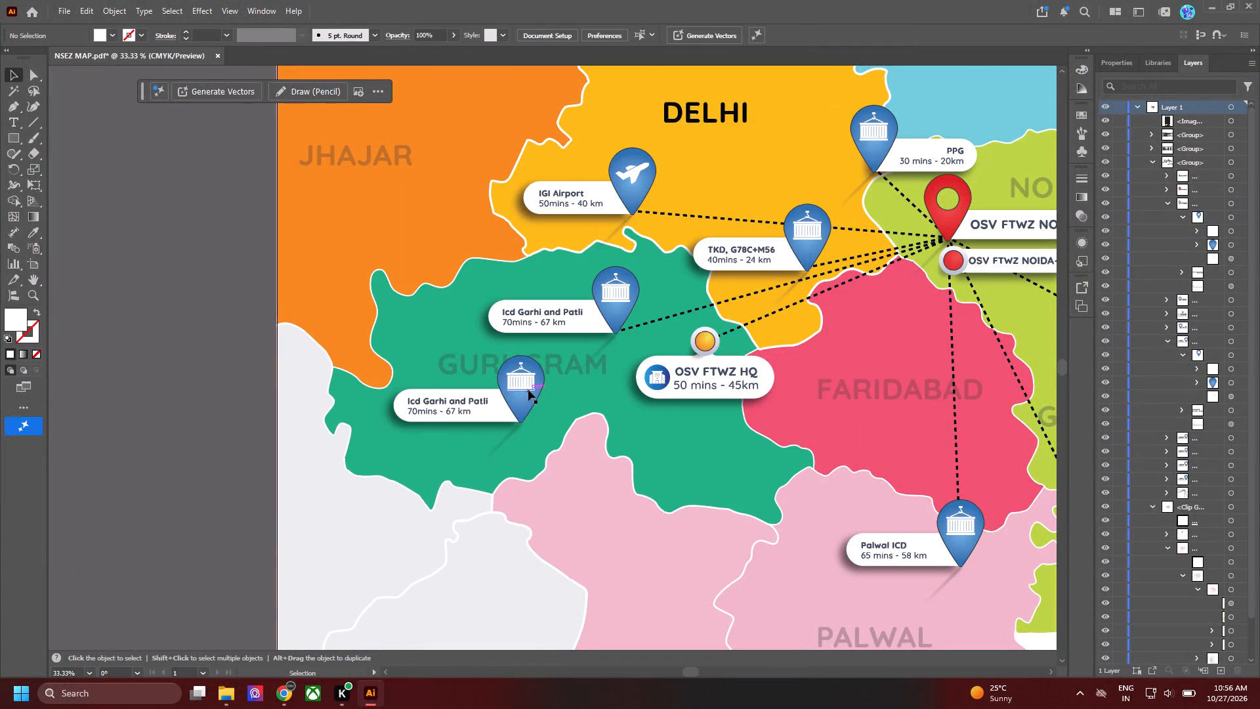
{"action": "double_click", "coordinate": [528, 390]}
{"action": "left_click", "coordinate": [516, 402]}
{"action": "left_click_drag", "start_coordinate": [507, 407], "coordinate": [620, 421]}
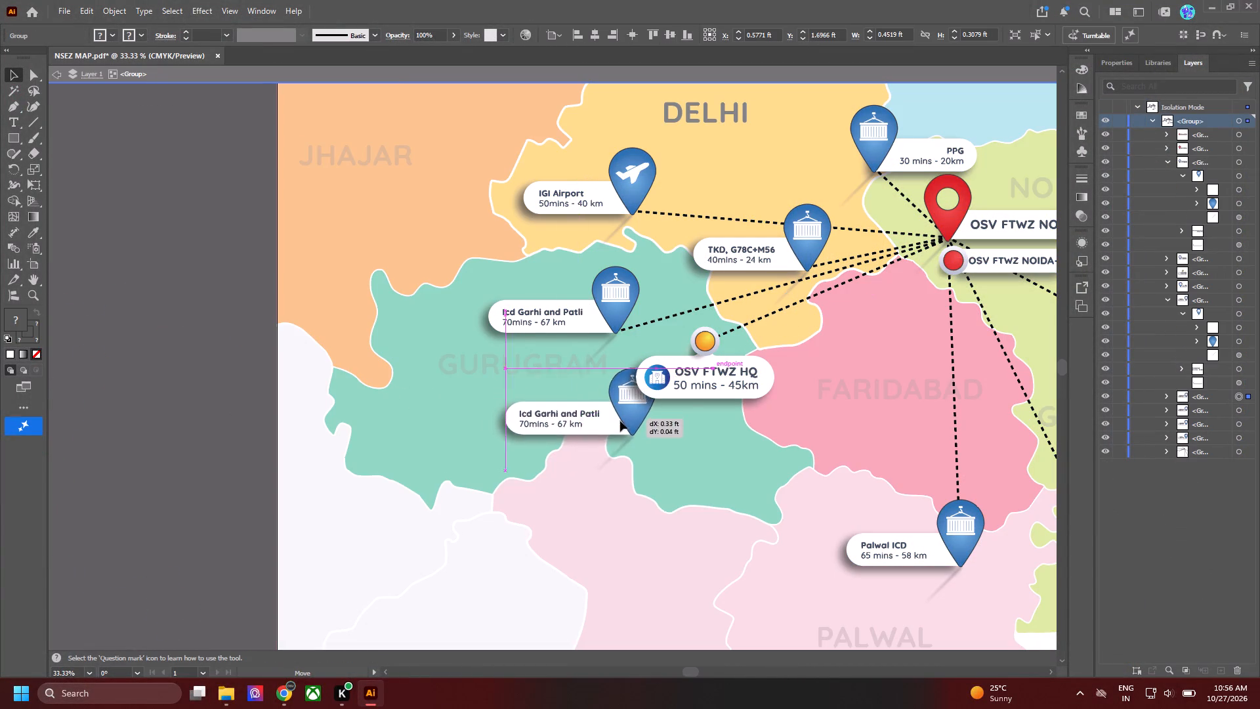
{"action": "left_click_drag", "start_coordinate": [620, 421], "coordinate": [639, 445]}
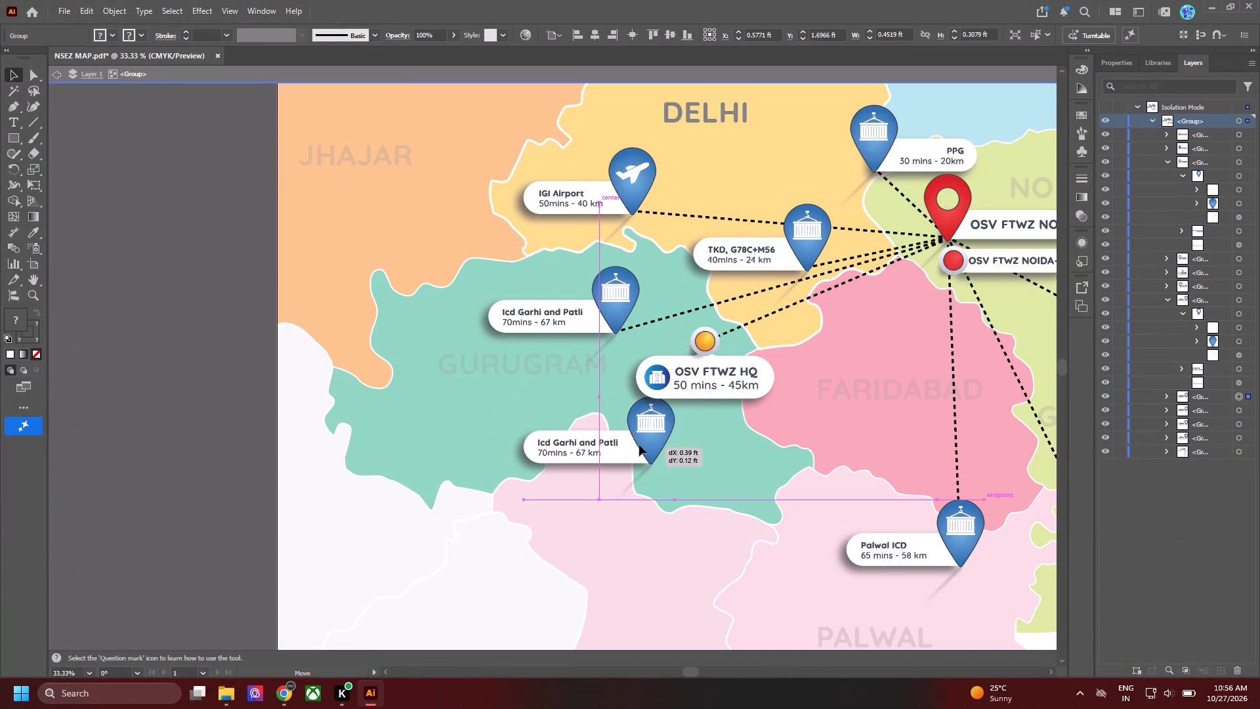
{"action": "left_click_drag", "start_coordinate": [639, 445], "coordinate": [627, 428]}
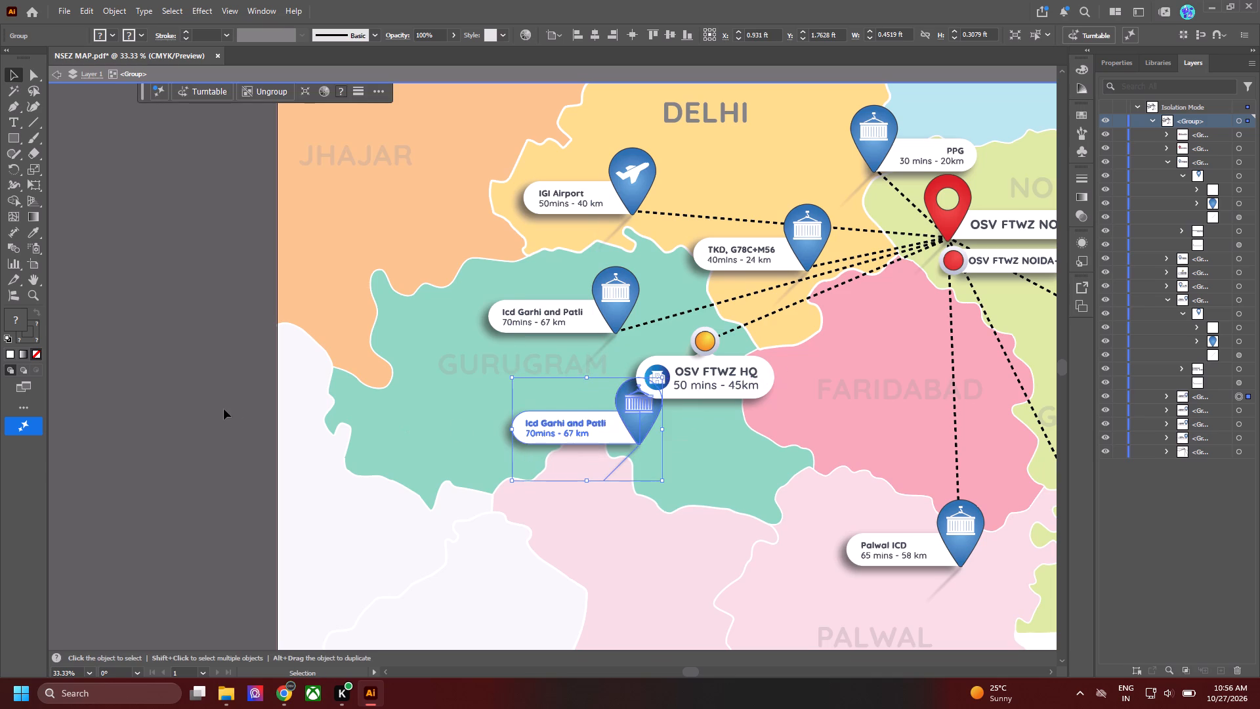
{"action": "left_click", "coordinate": [224, 409]}
Scale the OSV FTWZ HQ marker and label down to about 0.37 ft wide and 0.19 ft high, and deselect it.
{"action": "key", "text": "alt+Tab"}
{"action": "key", "text": "alt+Tab"}
{"action": "left_click", "coordinate": [702, 387]}
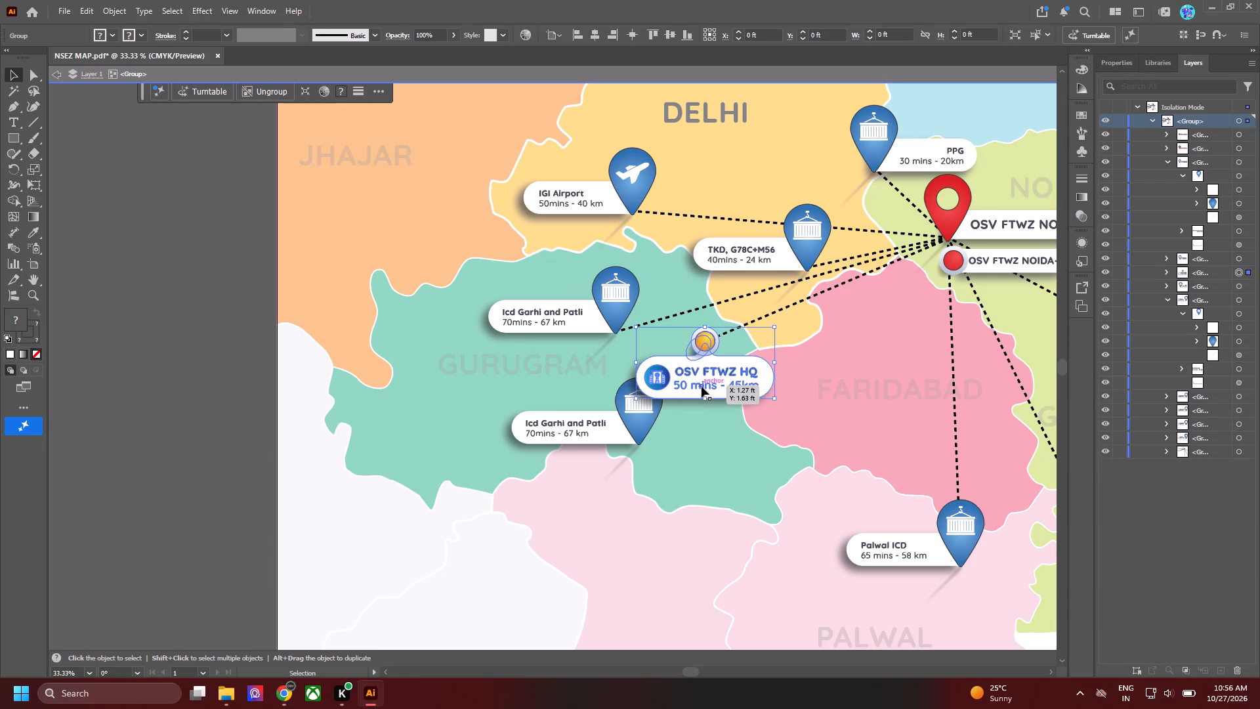
{"action": "left_click", "coordinate": [636, 396]}
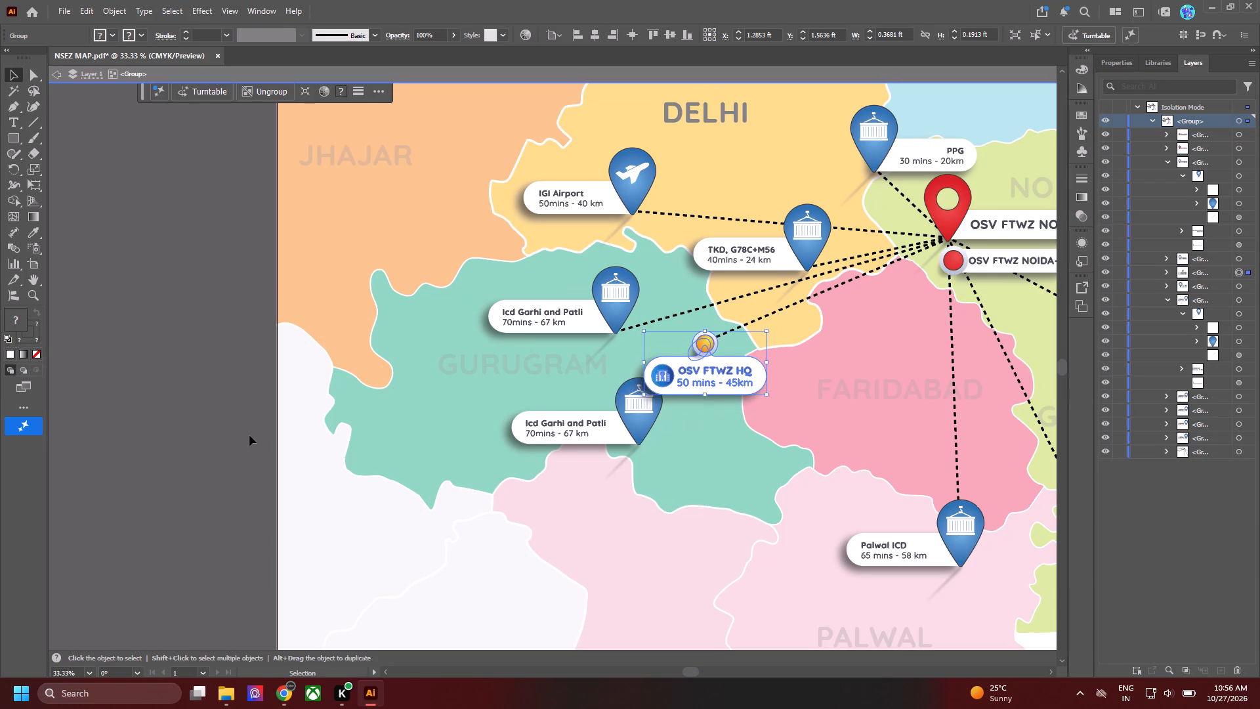
{"action": "left_click", "coordinate": [222, 411]}
Review the pin layout across the whole artboard and compare it with the VVDN-to-OSV FTWZ HQ route in the browser.
{"action": "key", "text": "space"}
{"action": "key", "text": "space"}
{"action": "left_click_drag", "start_coordinate": [491, 370], "coordinate": [367, 416]}
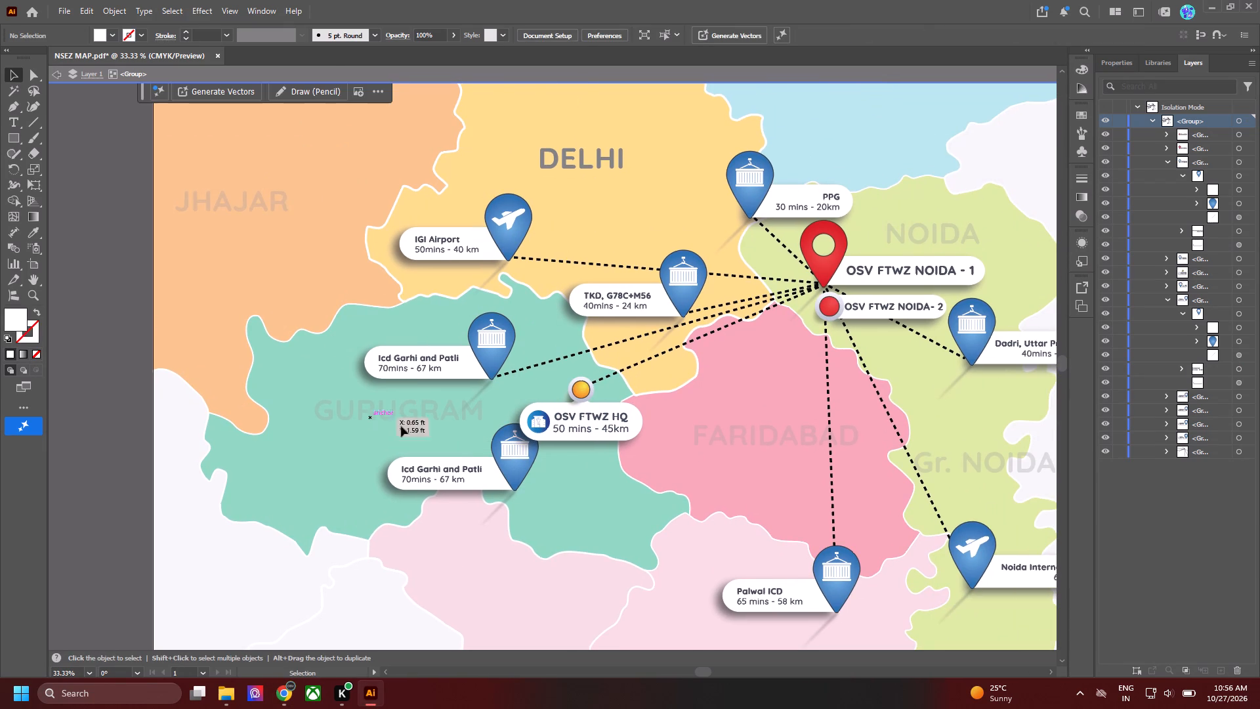
{"action": "left_click", "coordinate": [91, 417]}
{"action": "key", "text": "space"}
{"action": "left_click_drag", "start_coordinate": [104, 414], "coordinate": [169, 427]}
{"action": "scroll", "coordinate": [175, 398], "scroll_direction": "down", "scroll_amount": 2, "text": "alt"}
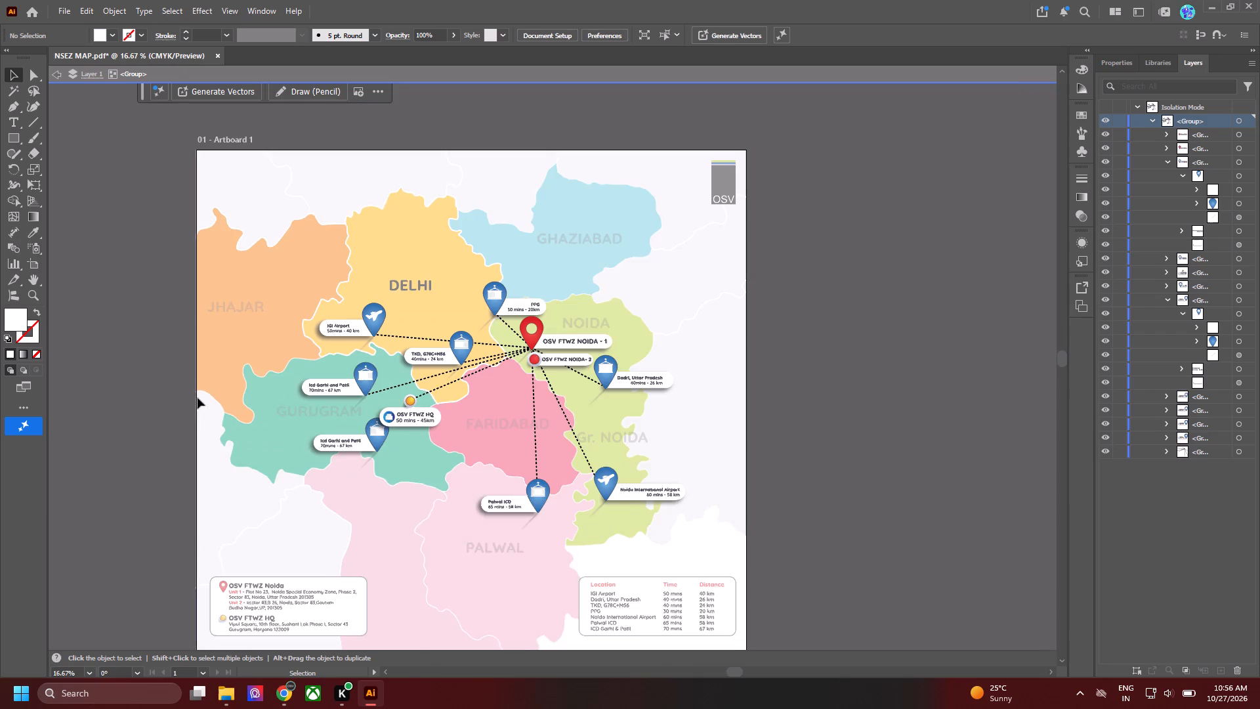
{"action": "key", "text": "space"}
{"action": "left_click_drag", "start_coordinate": [276, 412], "coordinate": [381, 389]}
{"action": "scroll", "coordinate": [497, 380], "scroll_direction": "up", "scroll_amount": 3, "text": "alt"}
{"action": "key", "text": "alt+Tab"}
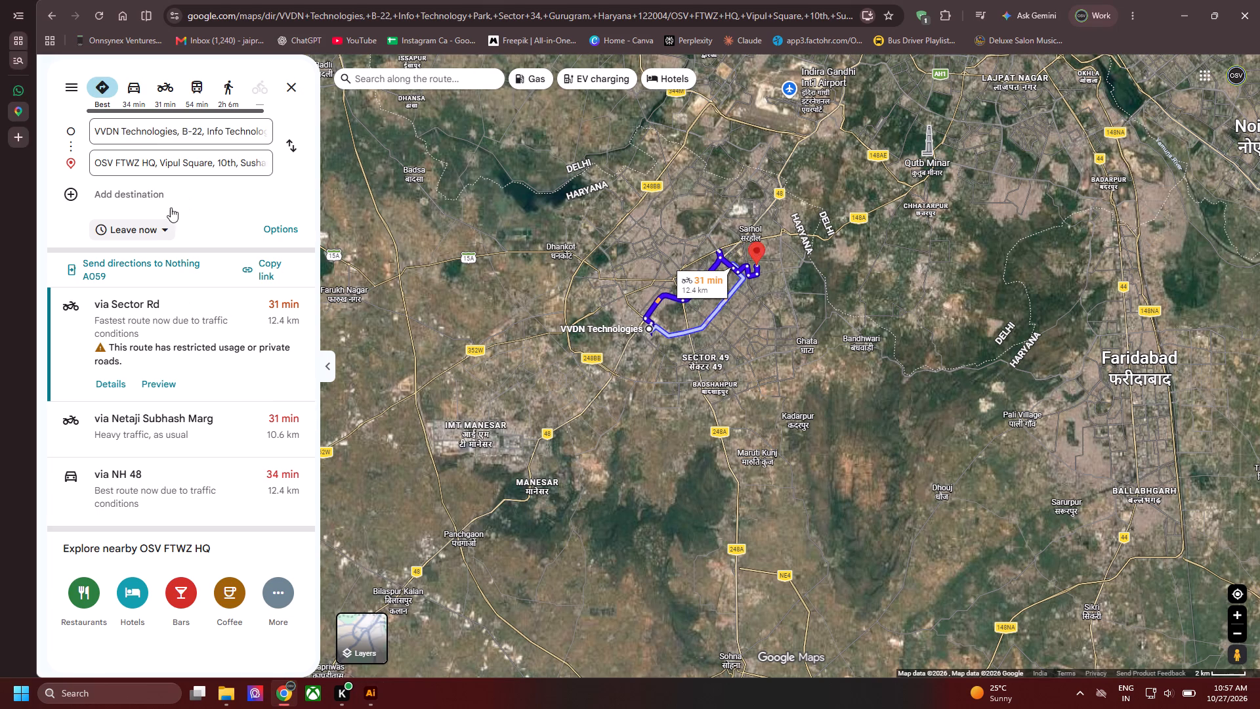
{"action": "key", "text": "alt+Tab"}
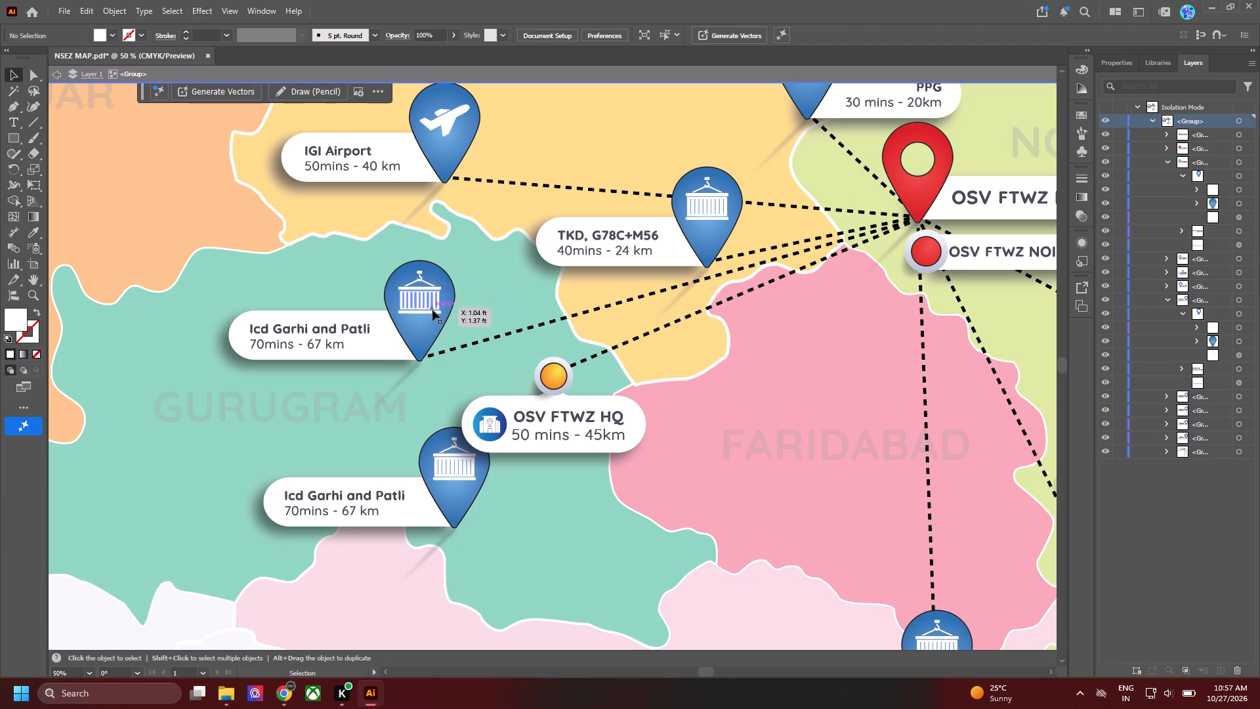
Scale the upper Icd Garhi and Patli pin to about 0.34 by 0.23 ft and place its tip on the dotted line's end.
{"action": "left_click", "coordinate": [432, 310]}
{"action": "left_click_drag", "start_coordinate": [225, 261], "coordinate": [242, 271]}
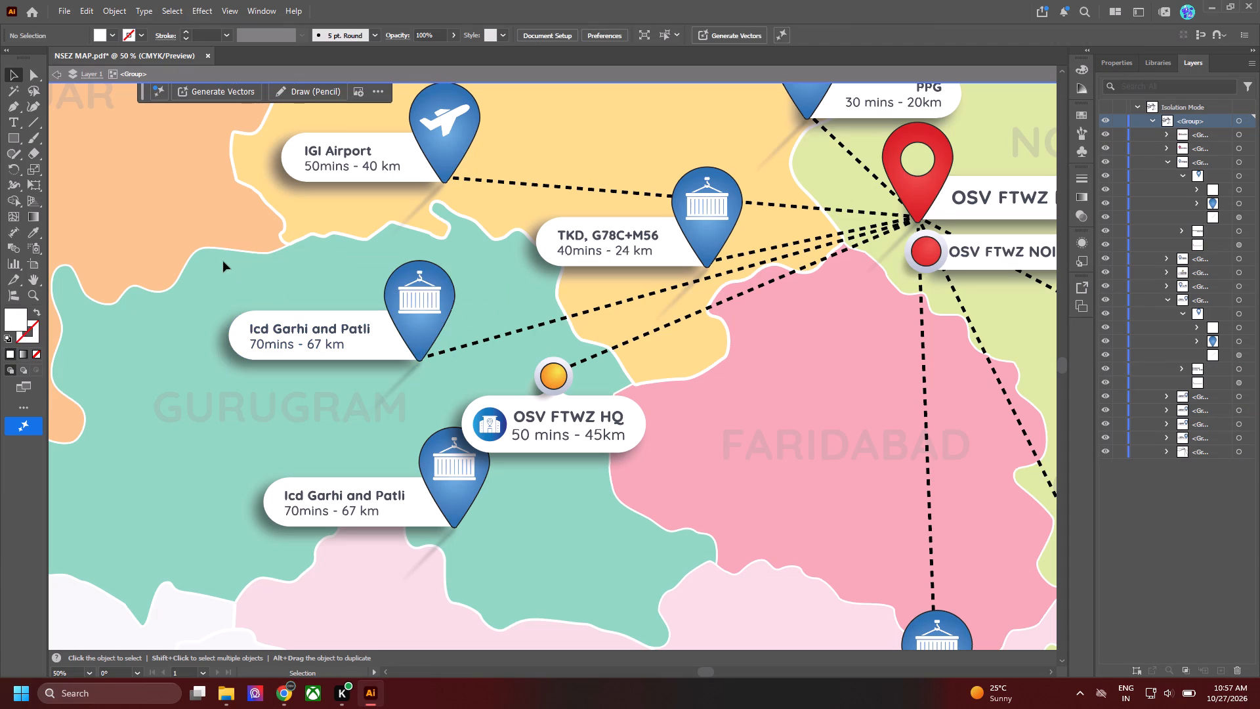
{"action": "left_click", "coordinate": [299, 346]}
{"action": "left_click_drag", "start_coordinate": [228, 261], "coordinate": [234, 263]}
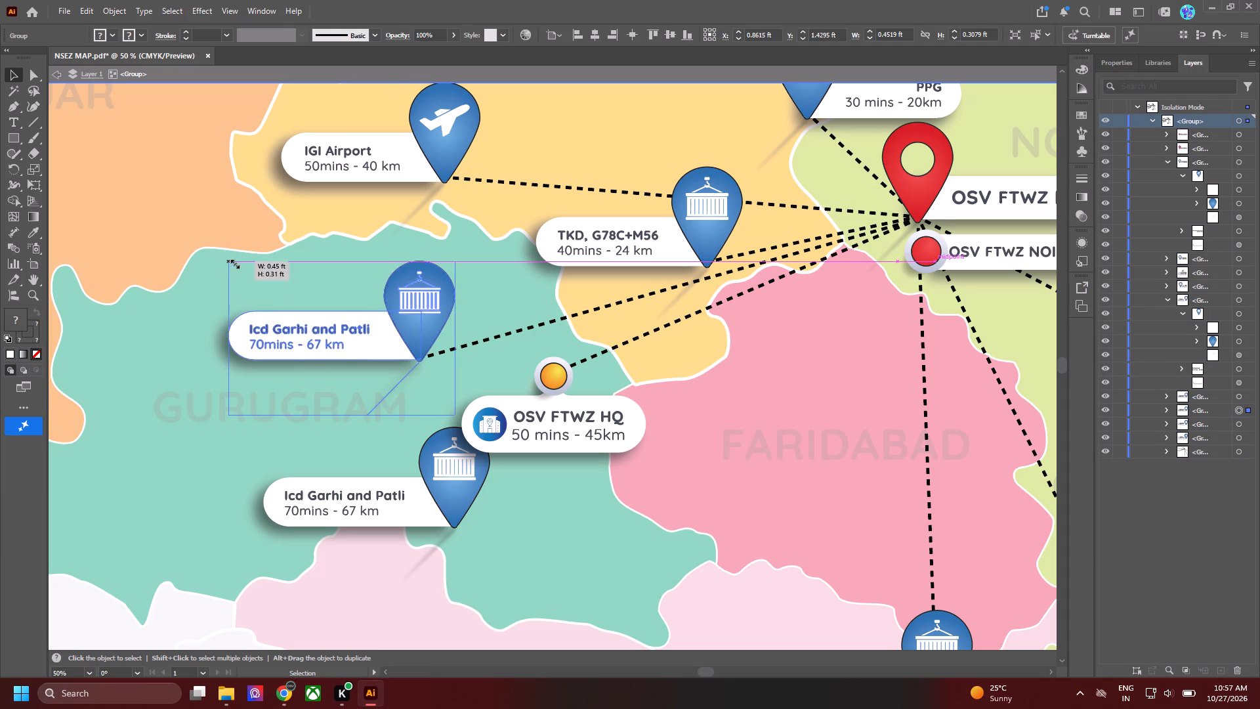
{"action": "left_click_drag", "start_coordinate": [234, 263], "coordinate": [264, 282]}
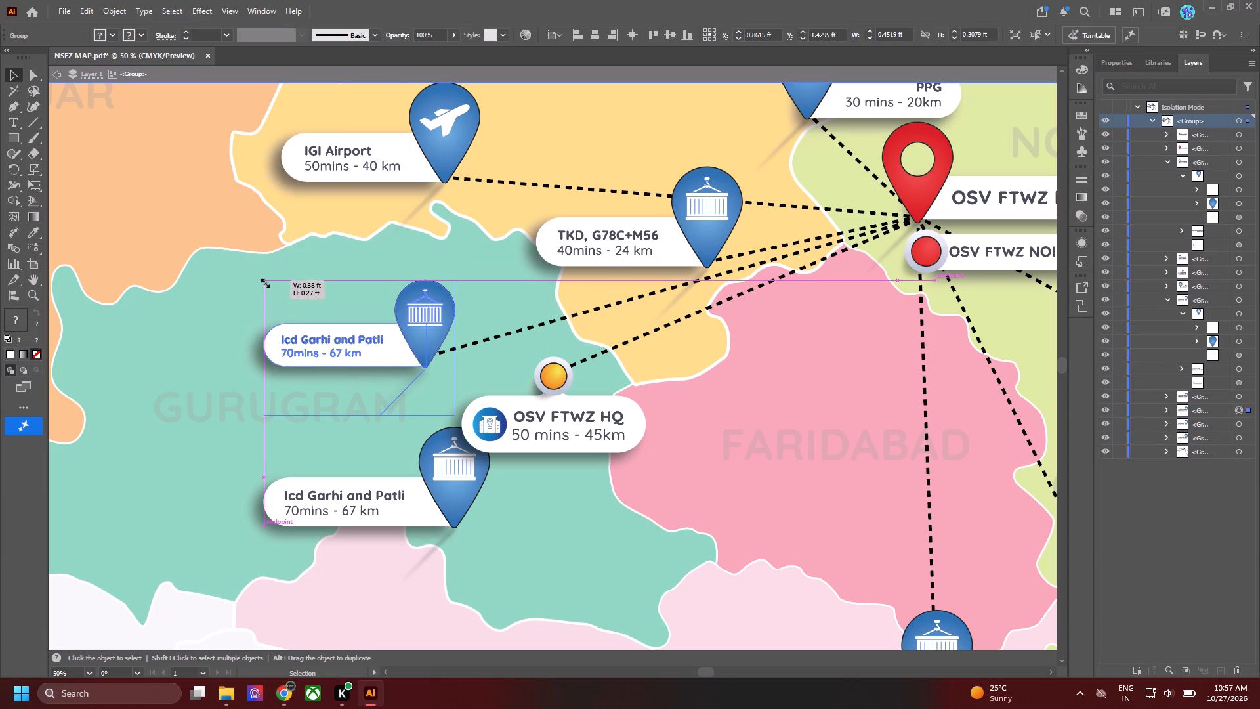
{"action": "left_click_drag", "start_coordinate": [264, 282], "coordinate": [313, 303]}
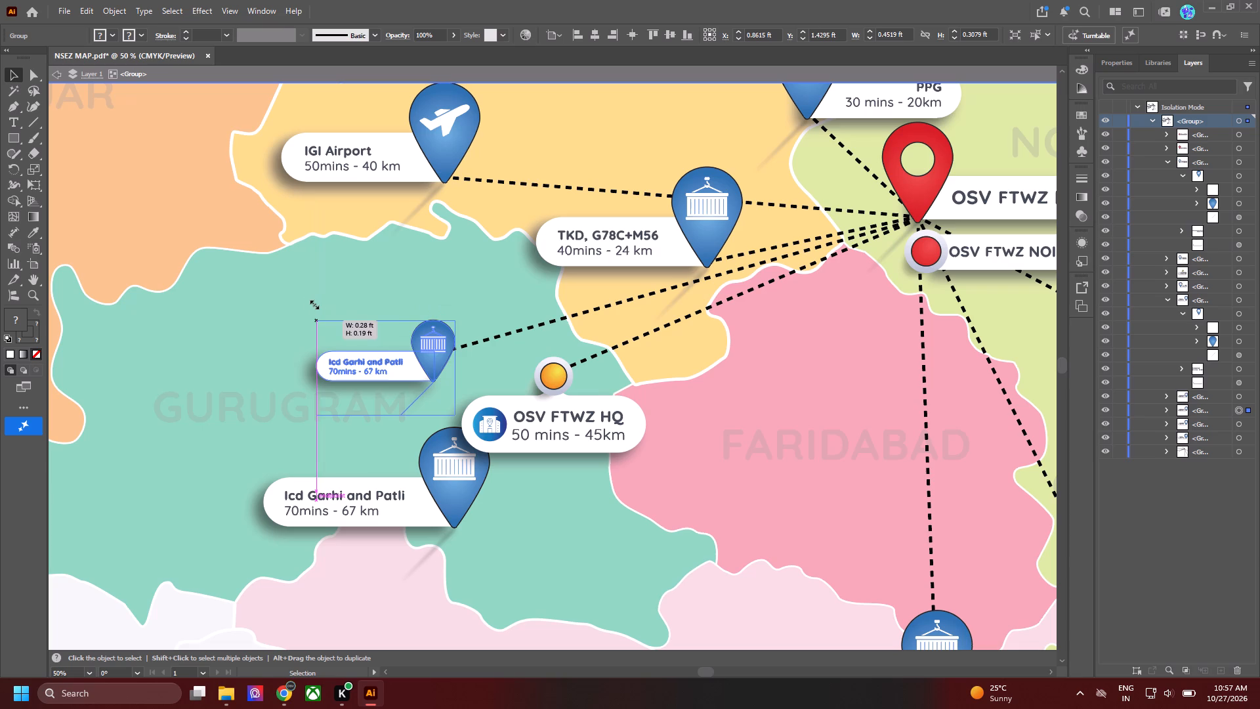
{"action": "left_click_drag", "start_coordinate": [313, 303], "coordinate": [273, 298]}
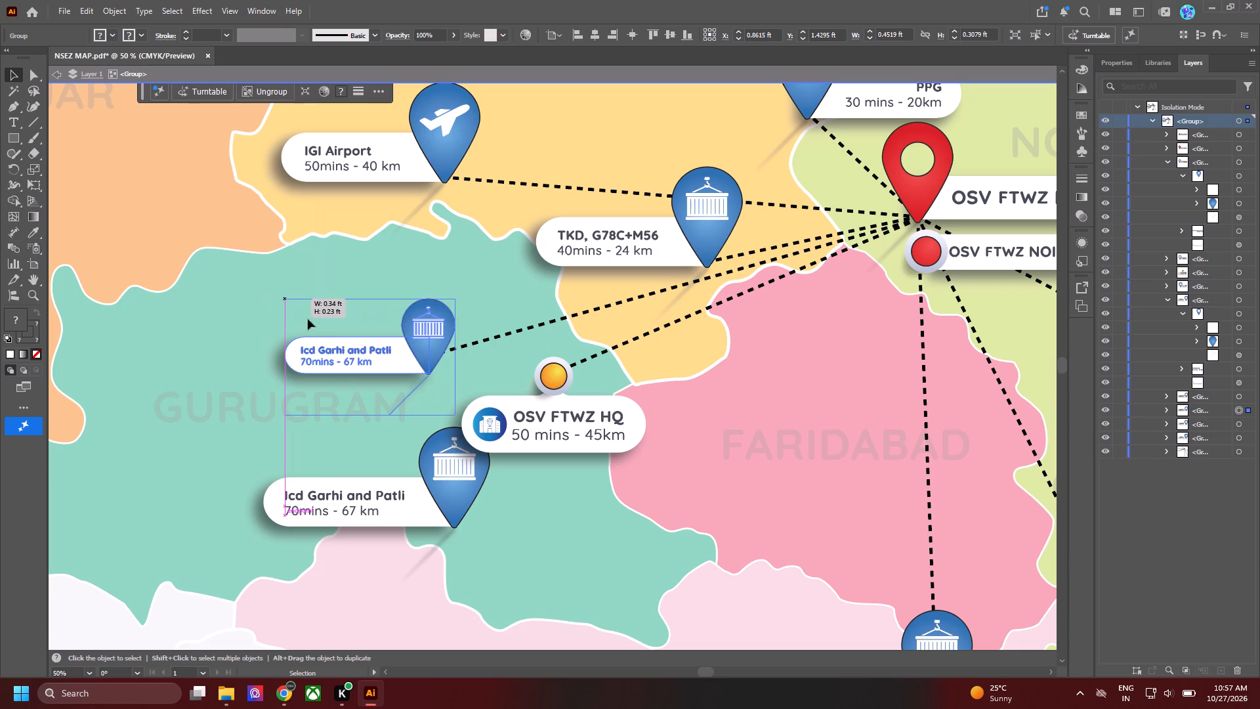
{"action": "left_click_drag", "start_coordinate": [413, 350], "coordinate": [404, 336]}
Scale down the IGI Airport pin with its label and reposition its tip at the end of its dotted line.
{"action": "left_click", "coordinate": [394, 151]}
{"action": "key", "text": "space"}
{"action": "left_click_drag", "start_coordinate": [645, 144], "coordinate": [621, 337]}
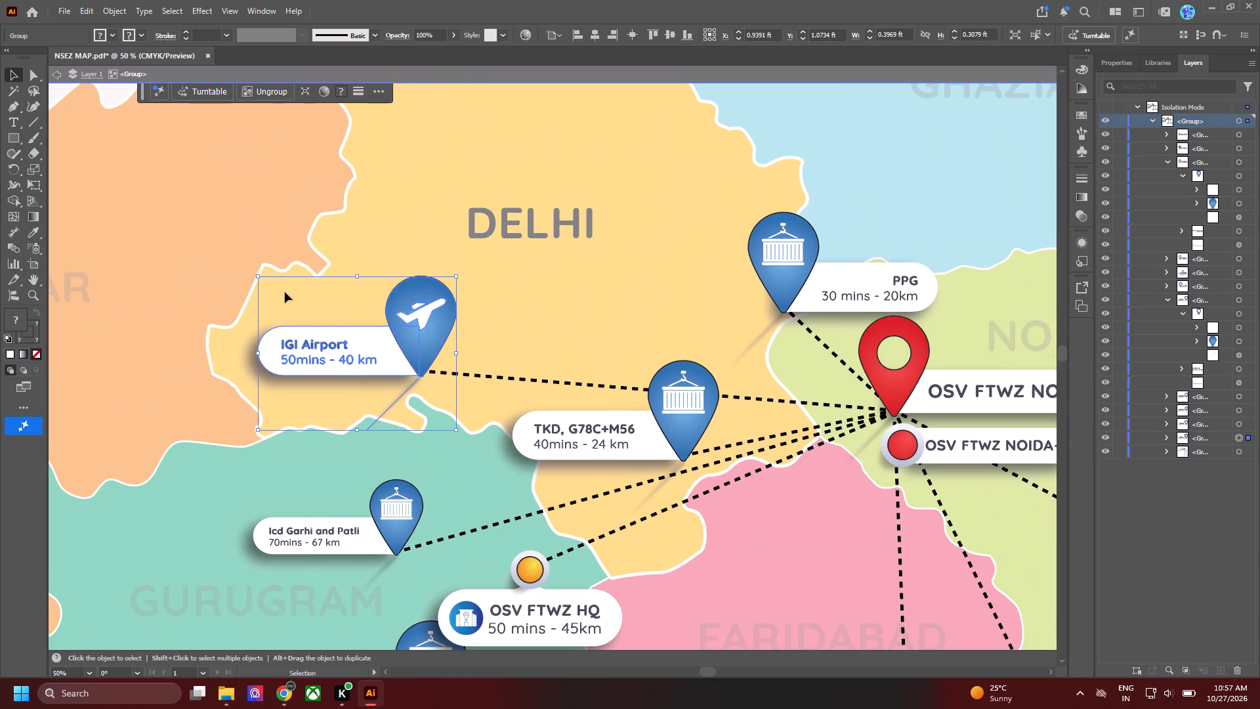
{"action": "left_click_drag", "start_coordinate": [261, 278], "coordinate": [278, 289], "text": "shift"}
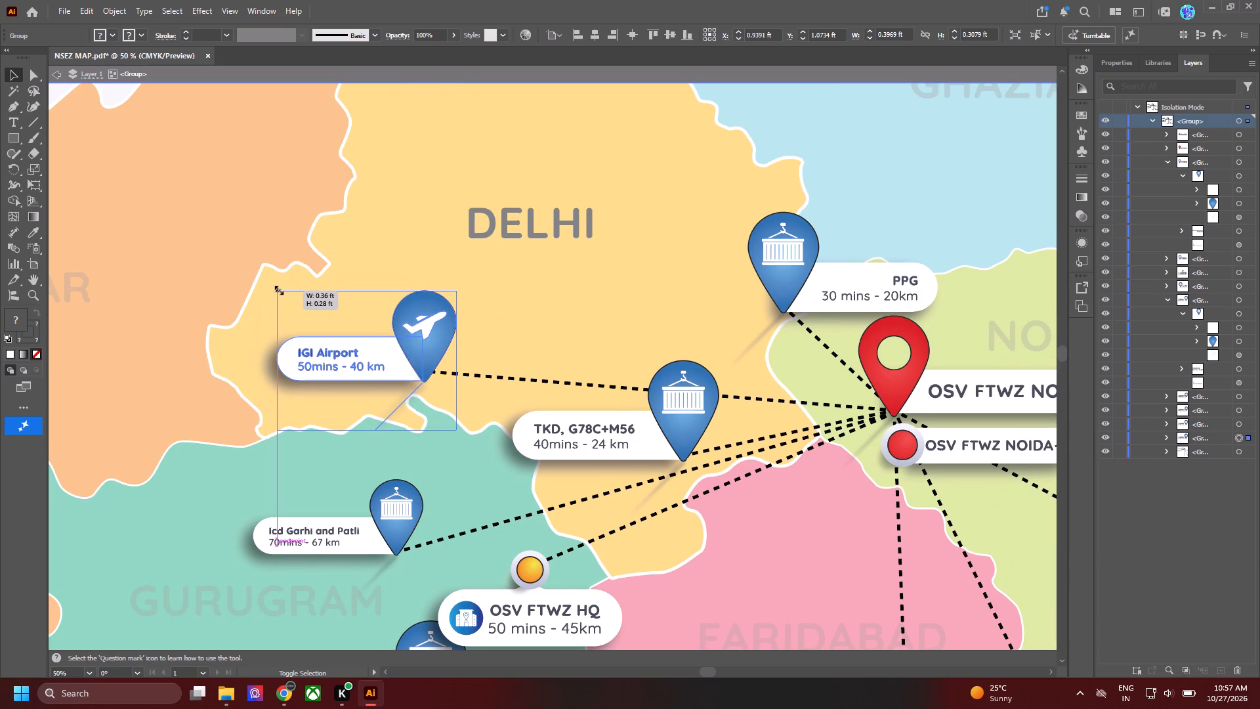
{"action": "left_click_drag", "start_coordinate": [278, 289], "coordinate": [285, 291], "text": "shift"}
{"action": "left_click_drag", "start_coordinate": [418, 354], "coordinate": [413, 345]}
Scale the TKD, G78C+M56 pin with its label to about 0.34 by 0.25 ft and shift it back onto its dotted line.
{"action": "left_click", "coordinate": [682, 386]}
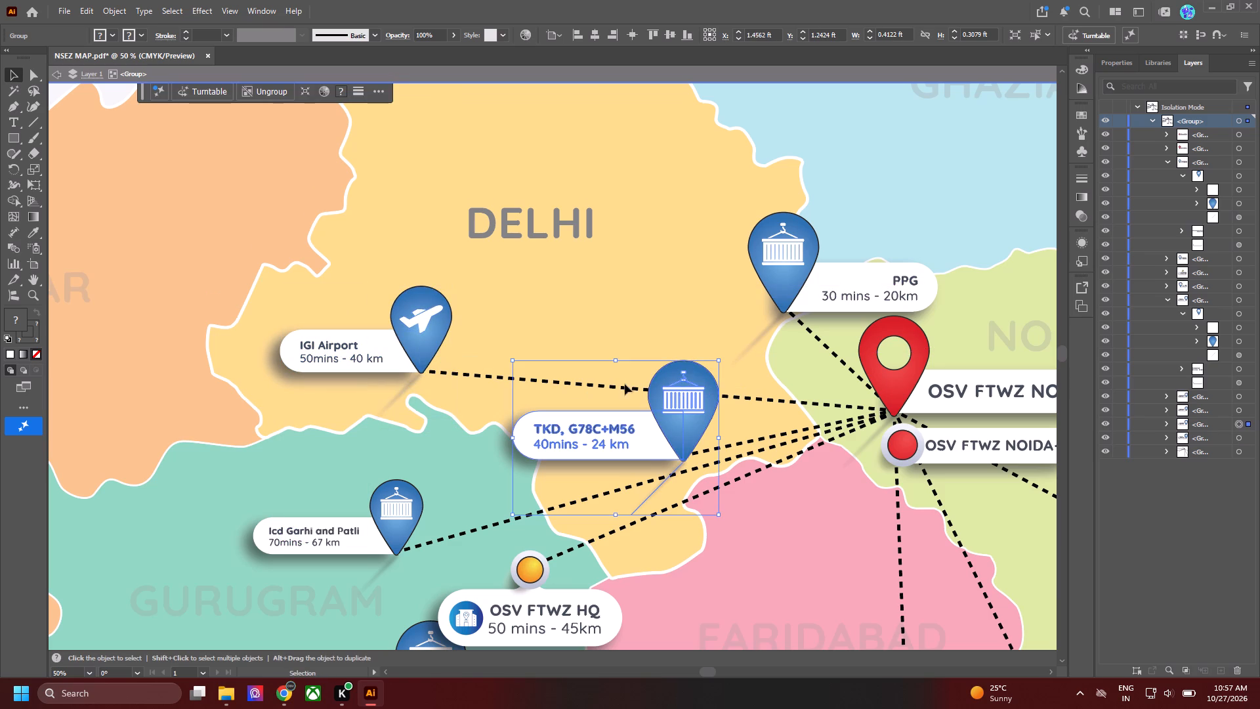
{"action": "left_click_drag", "start_coordinate": [513, 359], "coordinate": [553, 385]}
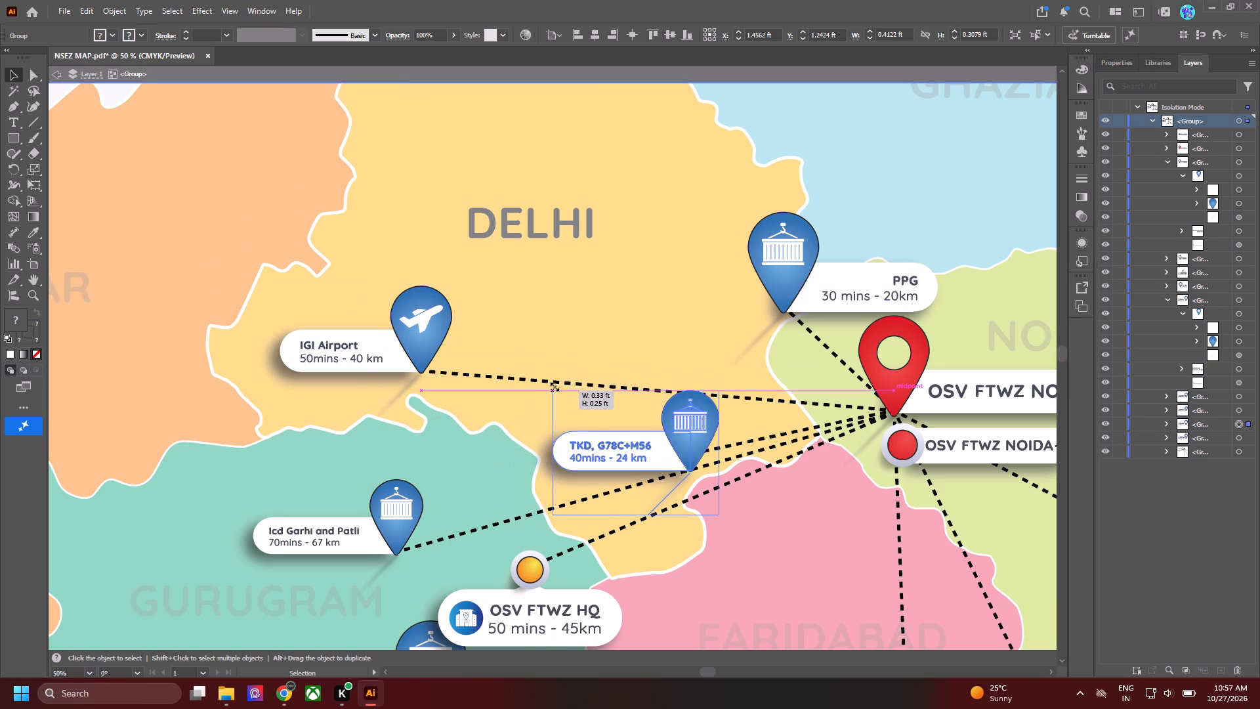
{"action": "left_click_drag", "start_coordinate": [553, 385], "coordinate": [550, 386]}
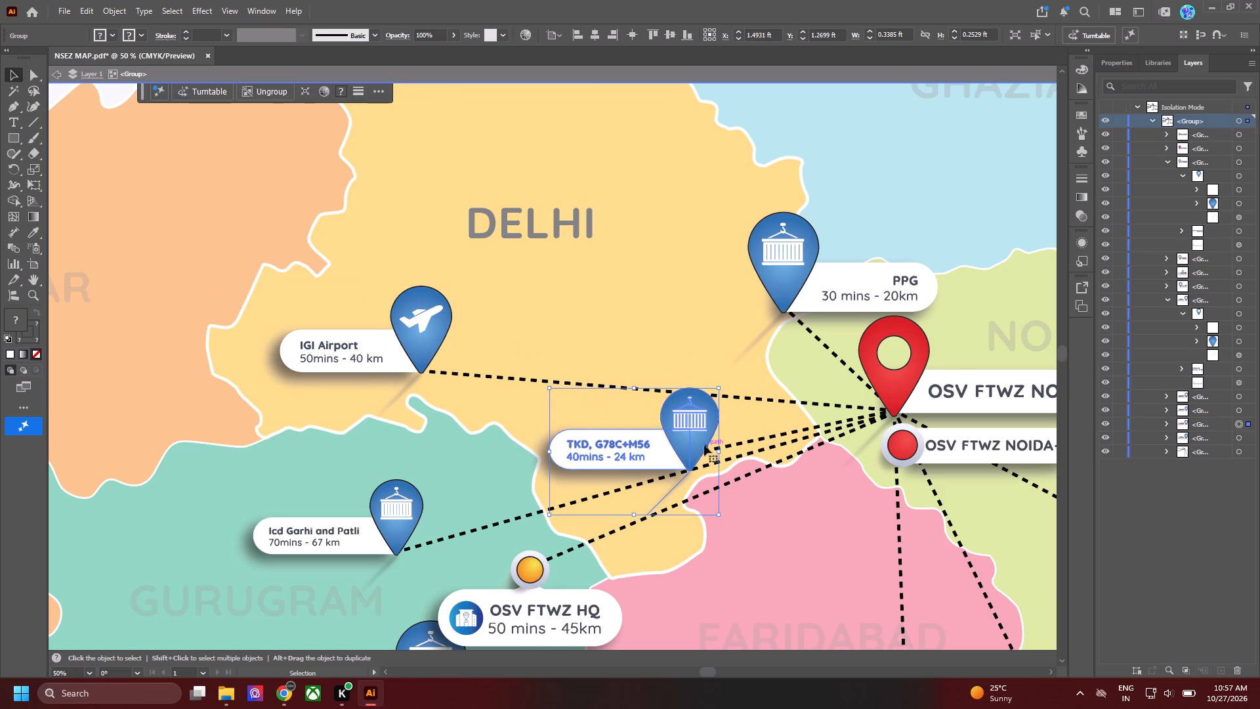
{"action": "left_click_drag", "start_coordinate": [700, 441], "coordinate": [694, 430]}
Scale the PPG pin with its label to about 0.34 by 0.25 ft and move its tip to the dotted line's end.
{"action": "key", "text": "space"}
{"action": "key", "text": "space"}
{"action": "left_click_drag", "start_coordinate": [826, 315], "coordinate": [499, 312]}
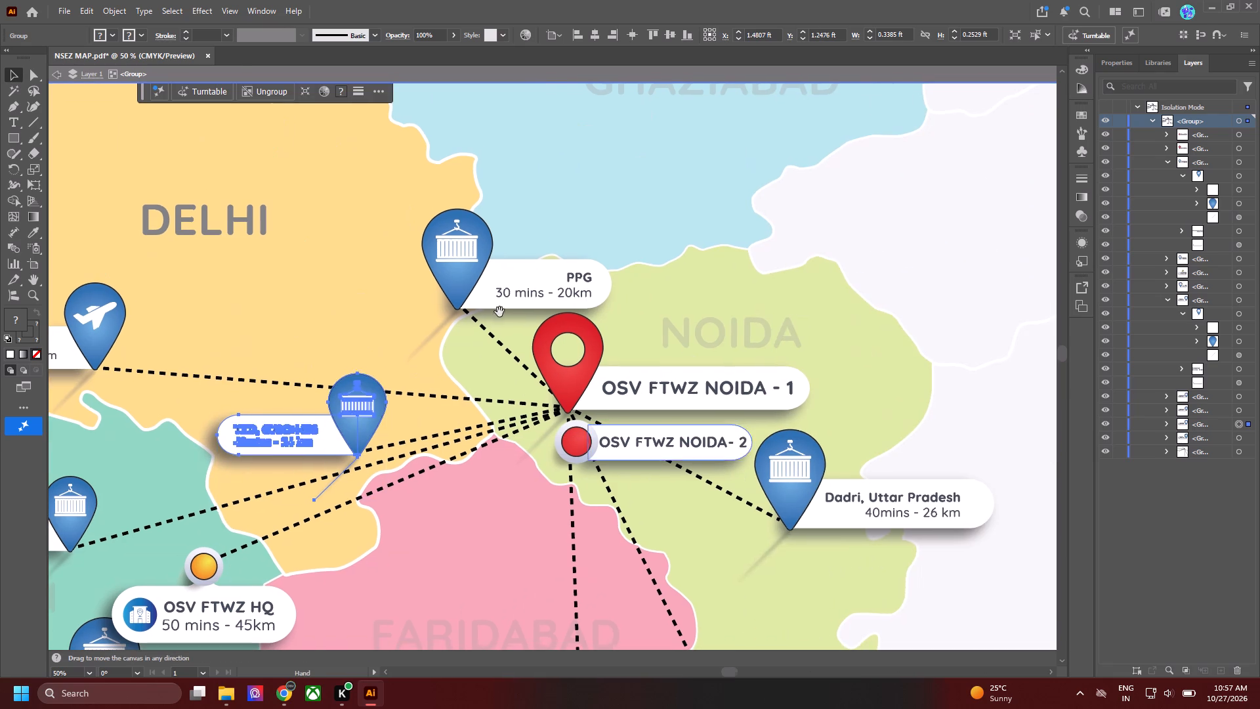
{"action": "left_click", "coordinate": [477, 288]}
{"action": "left_click_drag", "start_coordinate": [609, 205], "coordinate": [581, 213], "text": "shift"}
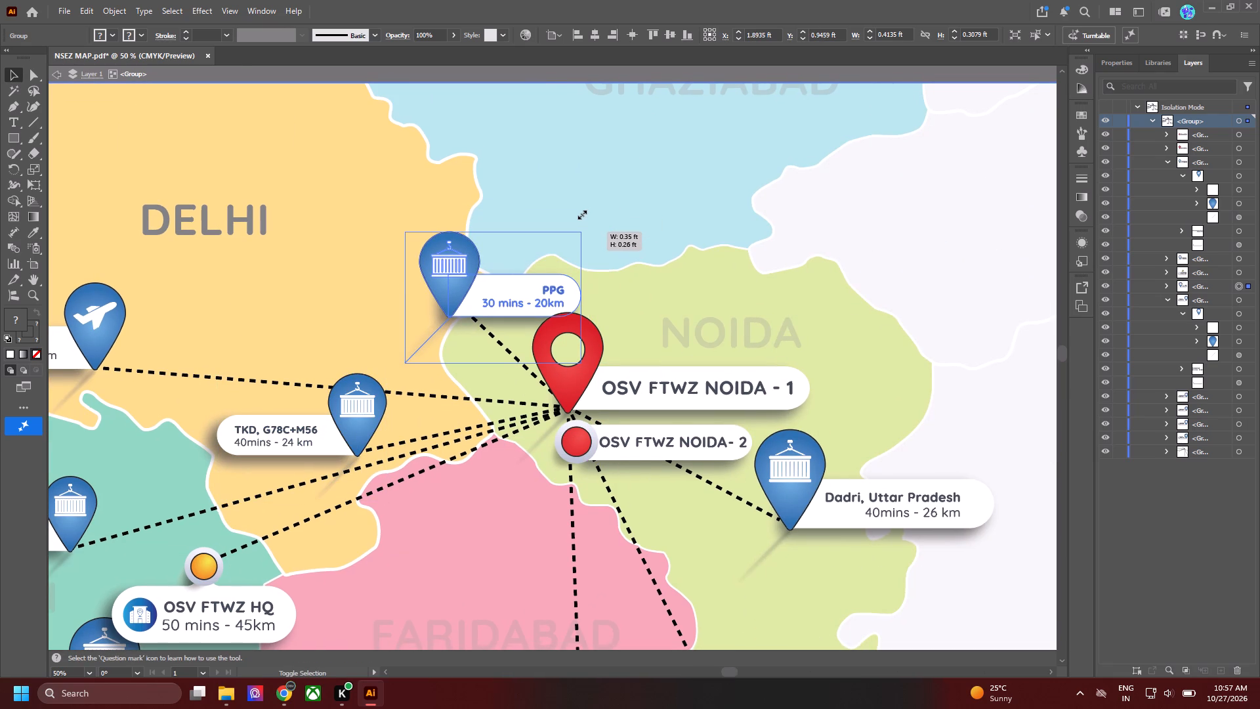
{"action": "left_click_drag", "start_coordinate": [581, 213], "coordinate": [579, 213], "text": "shift"}
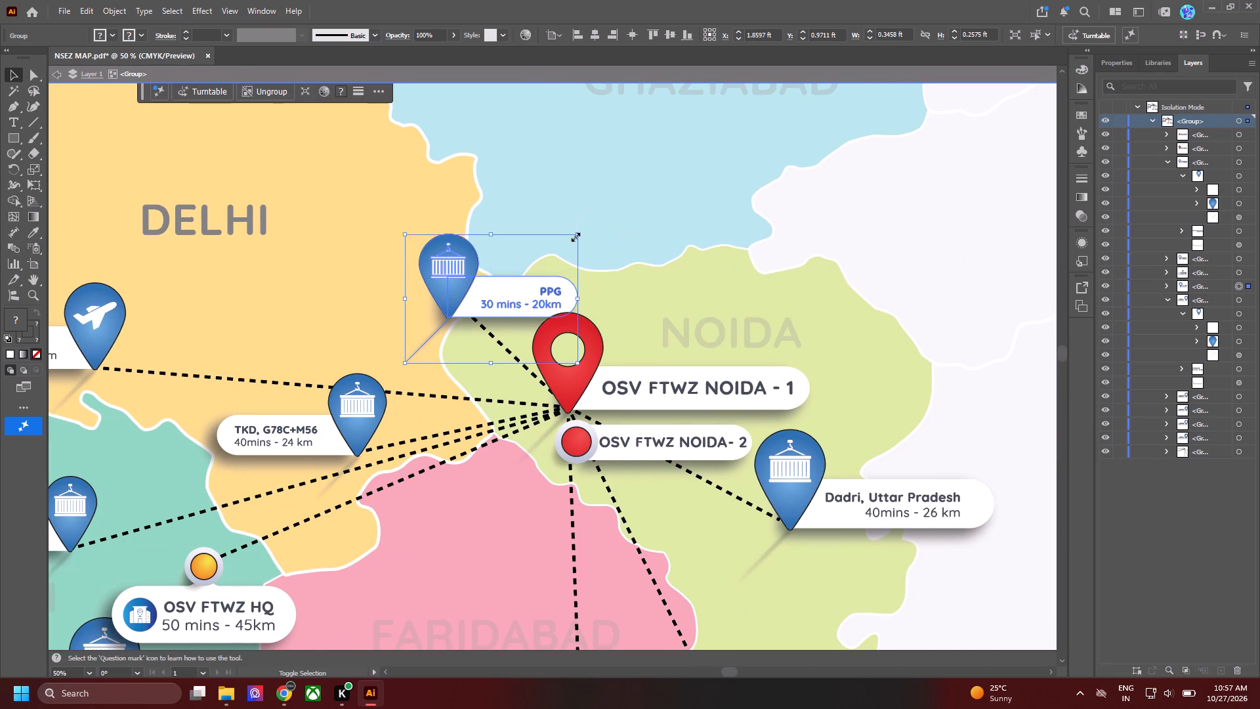
{"action": "left_click", "coordinate": [574, 236], "text": "shift"}
{"action": "left_click_drag", "start_coordinate": [492, 291], "coordinate": [514, 279]}
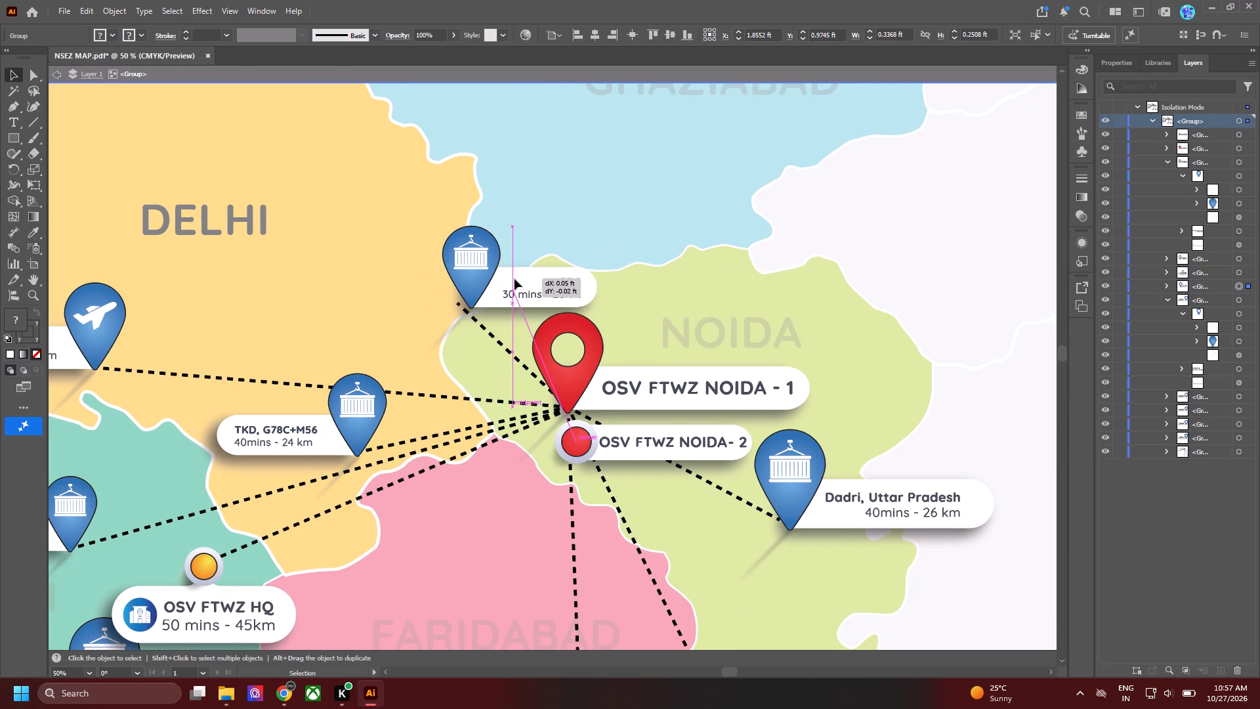
{"action": "left_click_drag", "start_coordinate": [514, 279], "coordinate": [501, 274]}
Scale the Dadri, Uttar Pradesh pin with its label to about 0.37 by 0.22 ft and place its tip on the dotted line's end.
{"action": "left_click", "coordinate": [765, 469]}
{"action": "key", "text": "space"}
{"action": "key", "text": "space"}
{"action": "key", "text": "space"}
{"action": "key", "text": "space"}
{"action": "key", "text": "space"}
{"action": "key", "text": "space"}
{"action": "key", "text": "space"}
{"action": "key", "text": "space"}
{"action": "key", "text": "space"}
{"action": "key", "text": "space"}
{"action": "left_click_drag", "start_coordinate": [862, 451], "coordinate": [636, 294]}
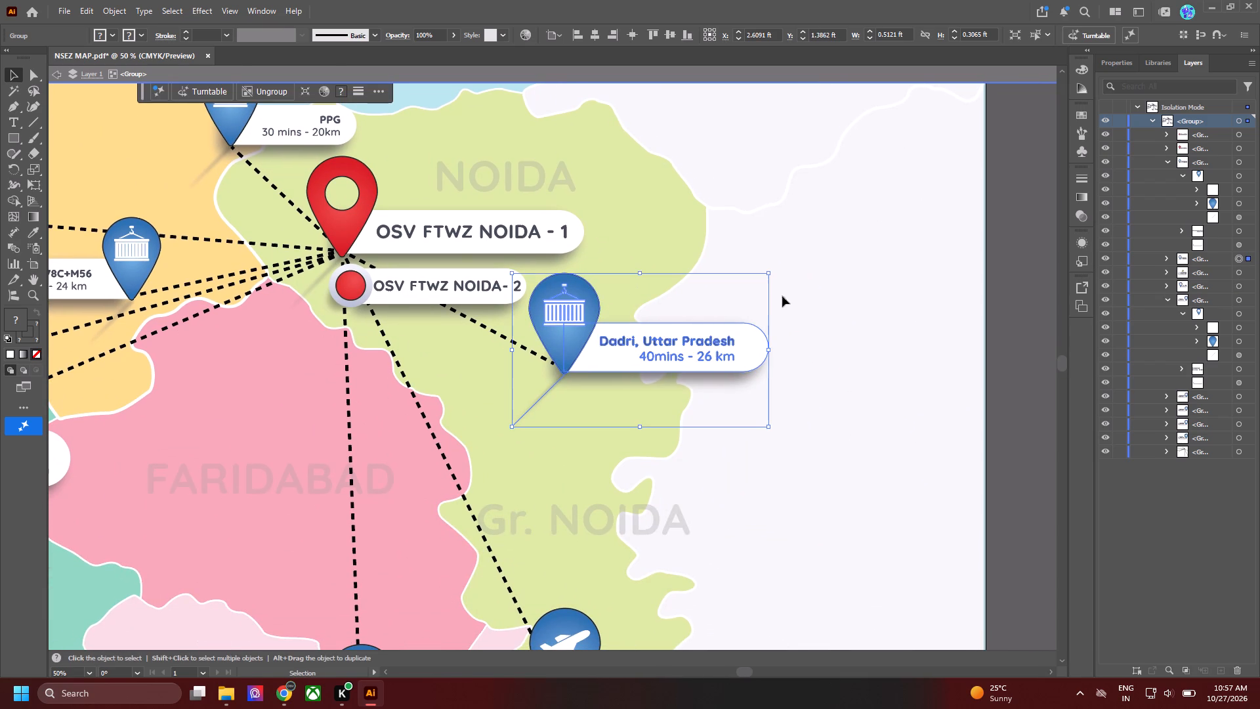
{"action": "left_click_drag", "start_coordinate": [770, 273], "coordinate": [698, 317], "text": "shift"}
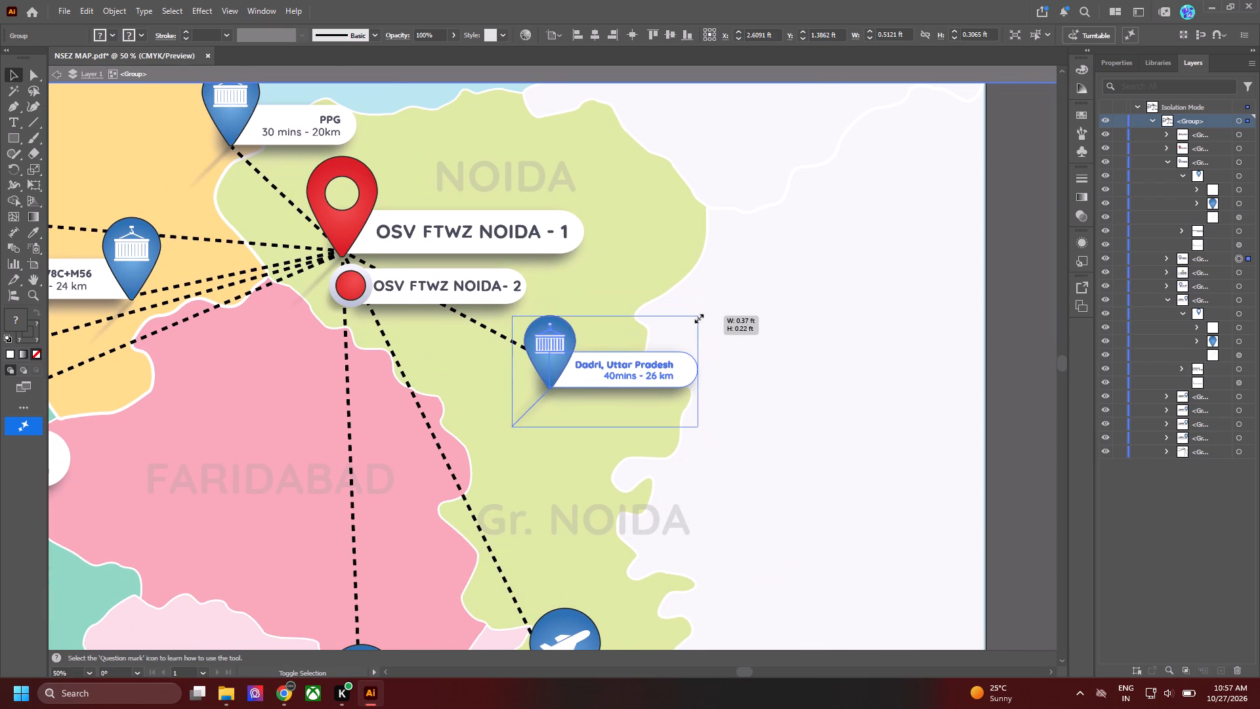
{"action": "left_click_drag", "start_coordinate": [698, 317], "coordinate": [696, 320], "text": "shift"}
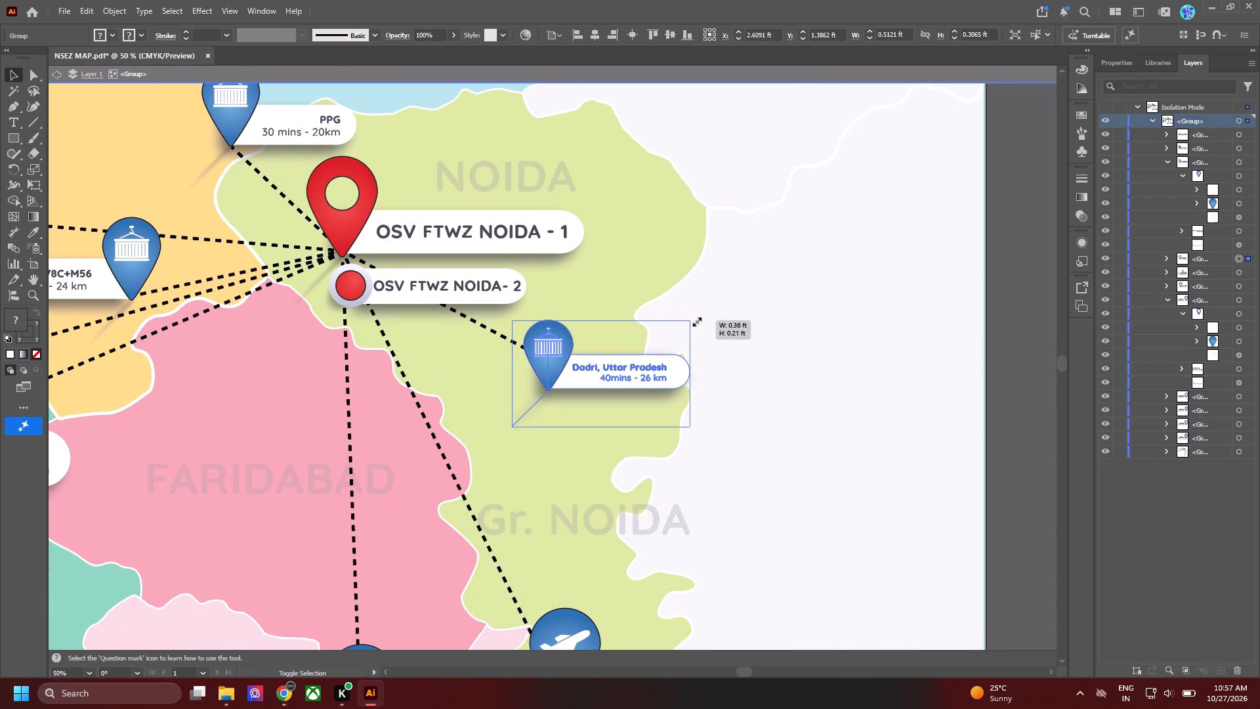
{"action": "left_click_drag", "start_coordinate": [696, 320], "coordinate": [693, 320], "text": "shift"}
{"action": "left_click_drag", "start_coordinate": [694, 320], "coordinate": [700, 312], "text": "shift"}
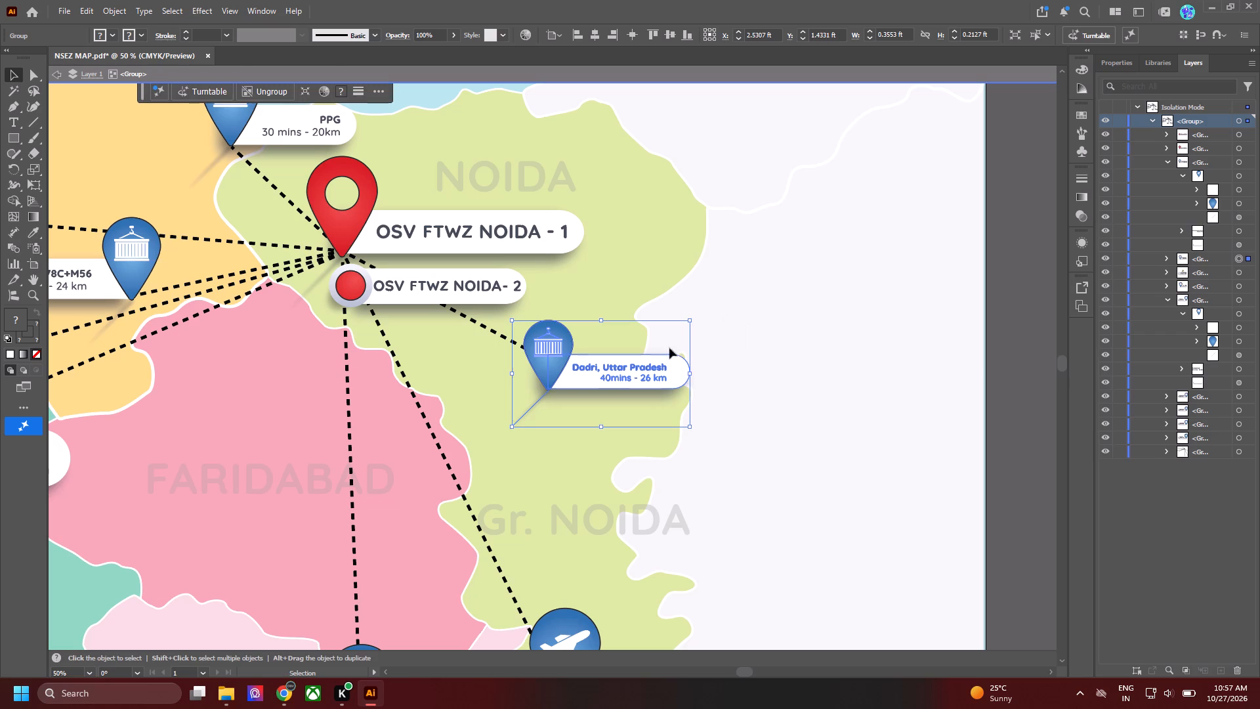
{"action": "scroll", "coordinate": [451, 412], "scroll_direction": "down", "scroll_amount": 3, "text": "alt"}
{"action": "scroll", "coordinate": [455, 386], "scroll_direction": "up", "scroll_amount": 5, "text": "alt"}
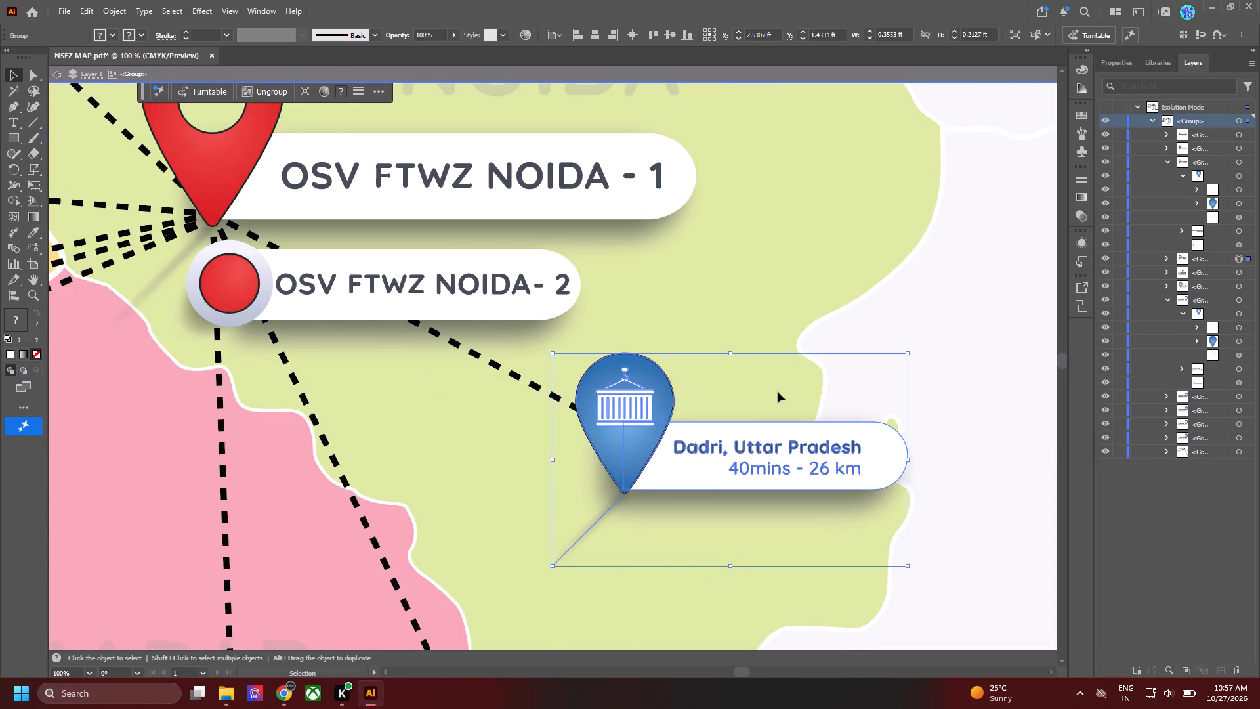
{"action": "scroll", "coordinate": [778, 392], "scroll_direction": "down", "scroll_amount": 1, "text": "alt"}
{"action": "left_click_drag", "start_coordinate": [862, 367], "coordinate": [871, 361], "text": "shift"}
{"action": "left_click_drag", "start_coordinate": [764, 442], "coordinate": [774, 411]}
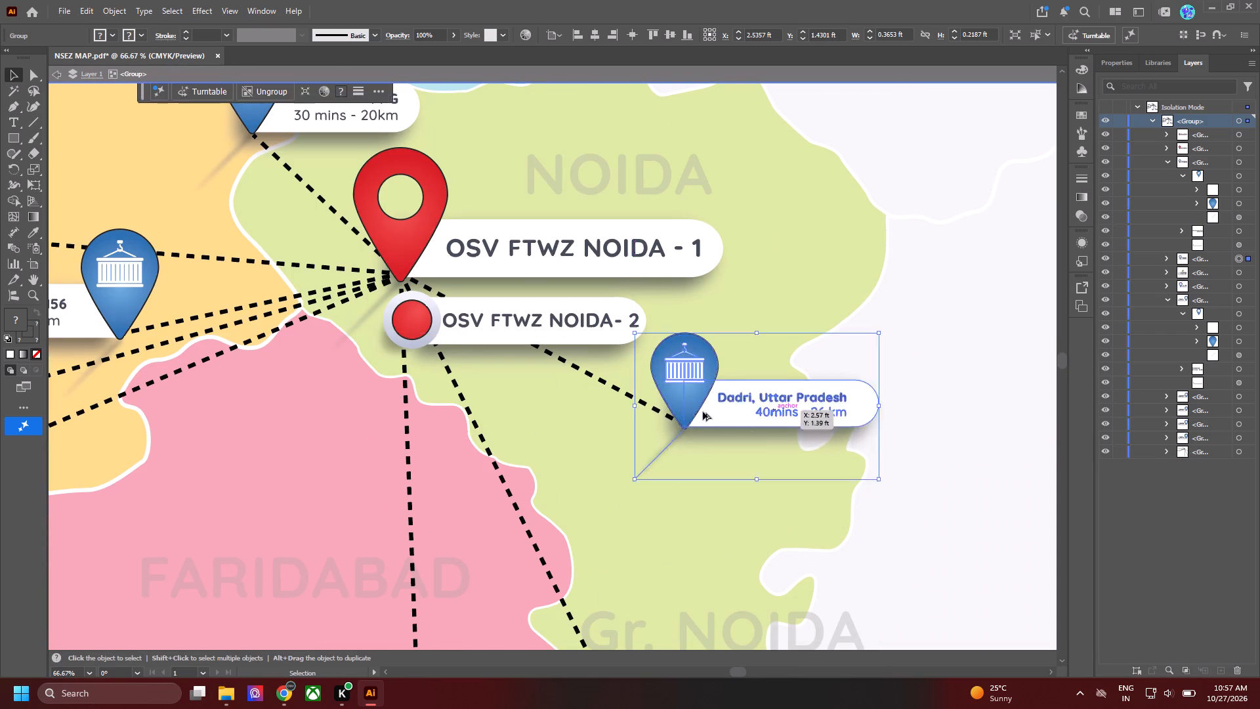
Scale the Noida International Airport pin with its label to about 0.45 by 0.24 ft and move its tip to the dotted line's end.
{"action": "scroll", "coordinate": [701, 411], "scroll_direction": "down", "scroll_amount": 5, "text": "alt"}
{"action": "left_click", "coordinate": [862, 381]}
{"action": "scroll", "coordinate": [715, 485], "scroll_direction": "up", "scroll_amount": 5, "text": "alt"}
{"action": "left_click", "coordinate": [641, 511]}
{"action": "key", "text": "space"}
{"action": "left_click_drag", "start_coordinate": [755, 422], "coordinate": [709, 363]}
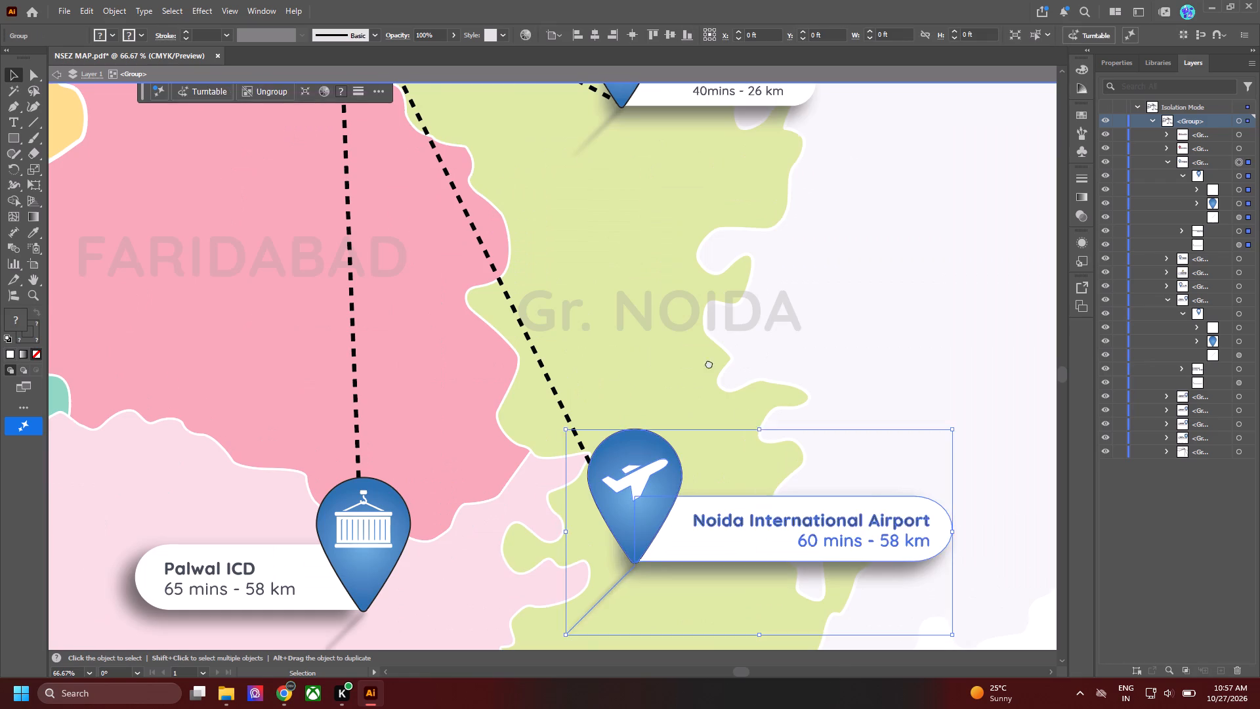
{"action": "left_click_drag", "start_coordinate": [709, 363], "coordinate": [655, 315]}
{"action": "left_click_drag", "start_coordinate": [852, 526], "coordinate": [797, 498]}
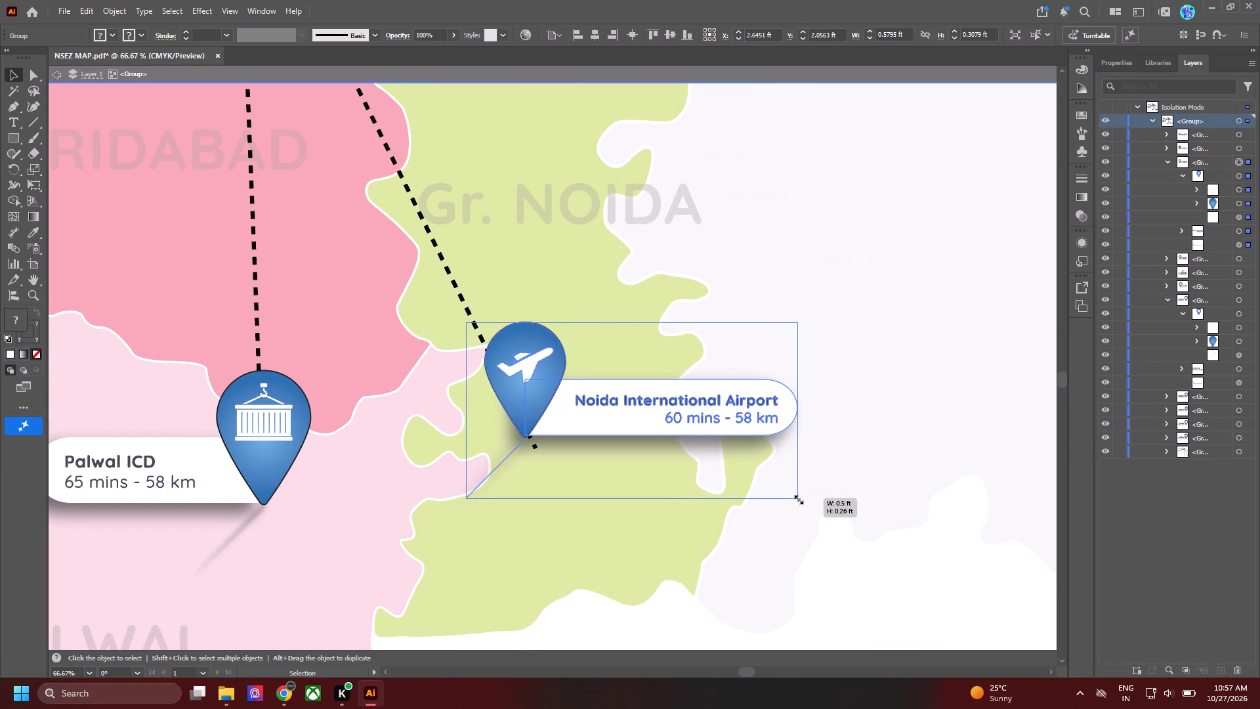
{"action": "left_click_drag", "start_coordinate": [797, 498], "coordinate": [765, 488]}
{"action": "left_click_drag", "start_coordinate": [675, 400], "coordinate": [684, 413]}
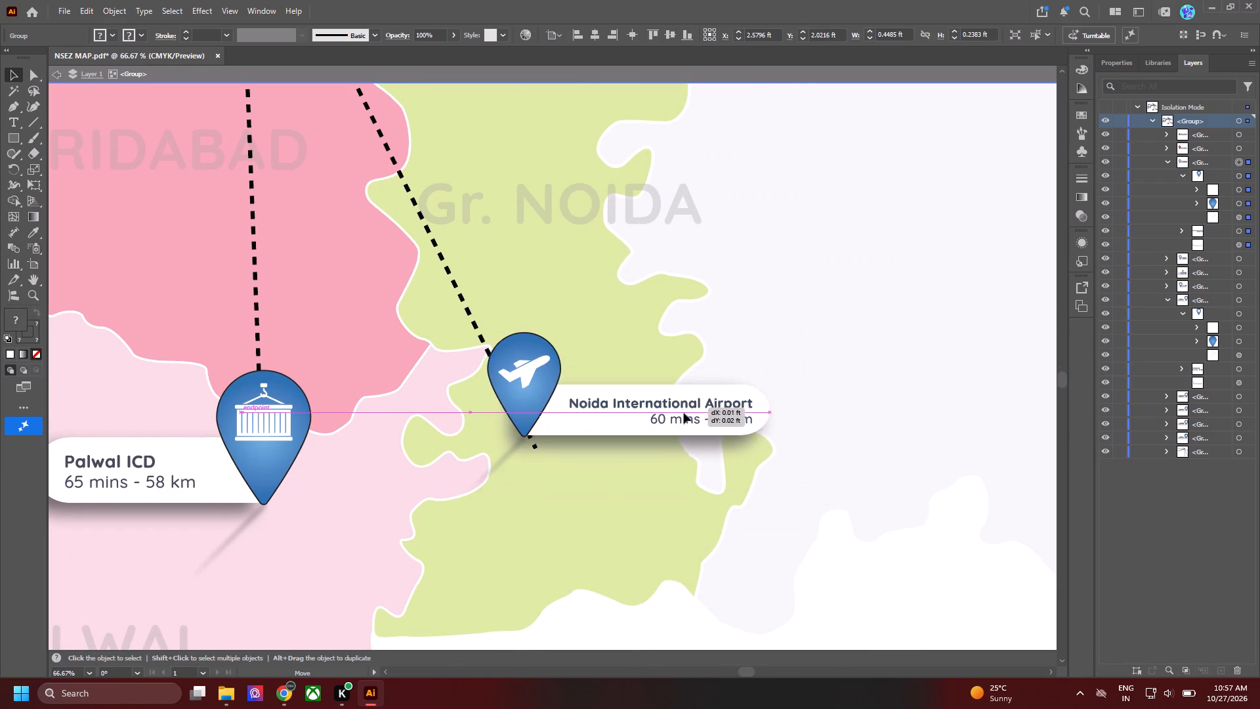
{"action": "left_click_drag", "start_coordinate": [684, 413], "coordinate": [696, 422]}
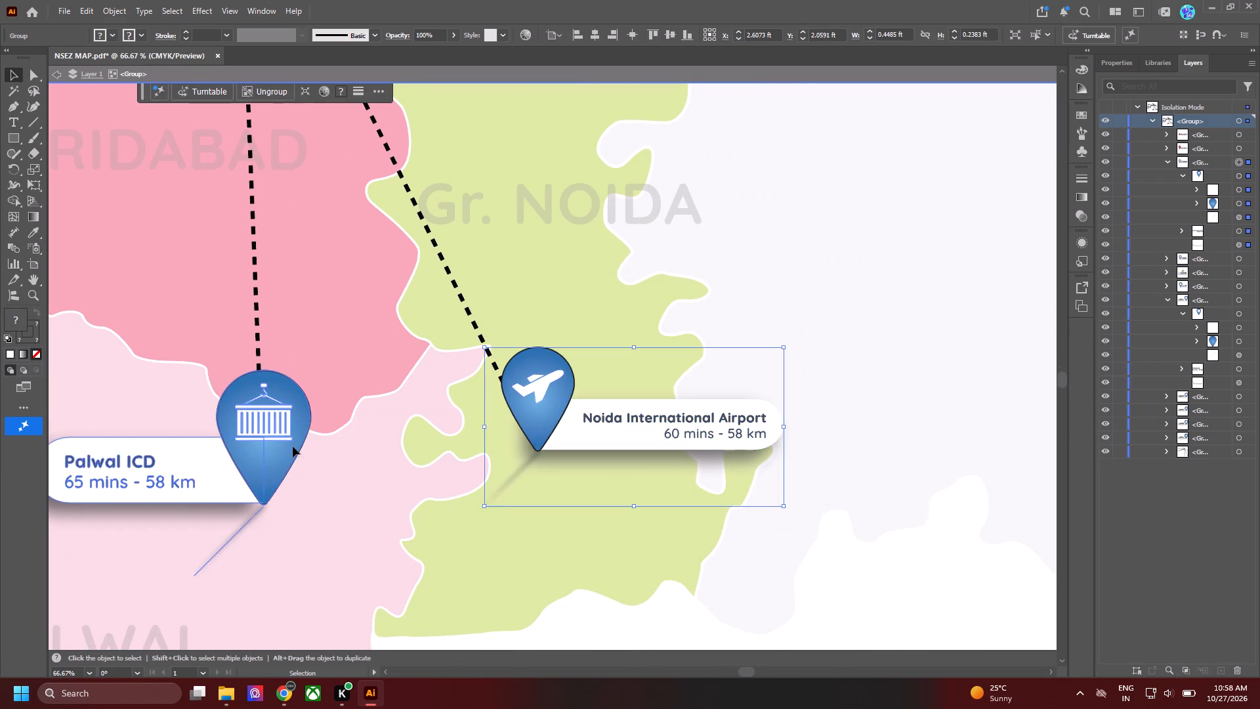
Scale the Palwal ICD pin with its label to about 0.32 by 0.24 ft and move it back onto its dotted line.
{"action": "left_click", "coordinate": [293, 446]}
{"action": "key", "text": "space"}
{"action": "left_click_drag", "start_coordinate": [215, 506], "coordinate": [537, 362]}
{"action": "left_click_drag", "start_coordinate": [355, 429], "coordinate": [440, 370], "text": "shift"}
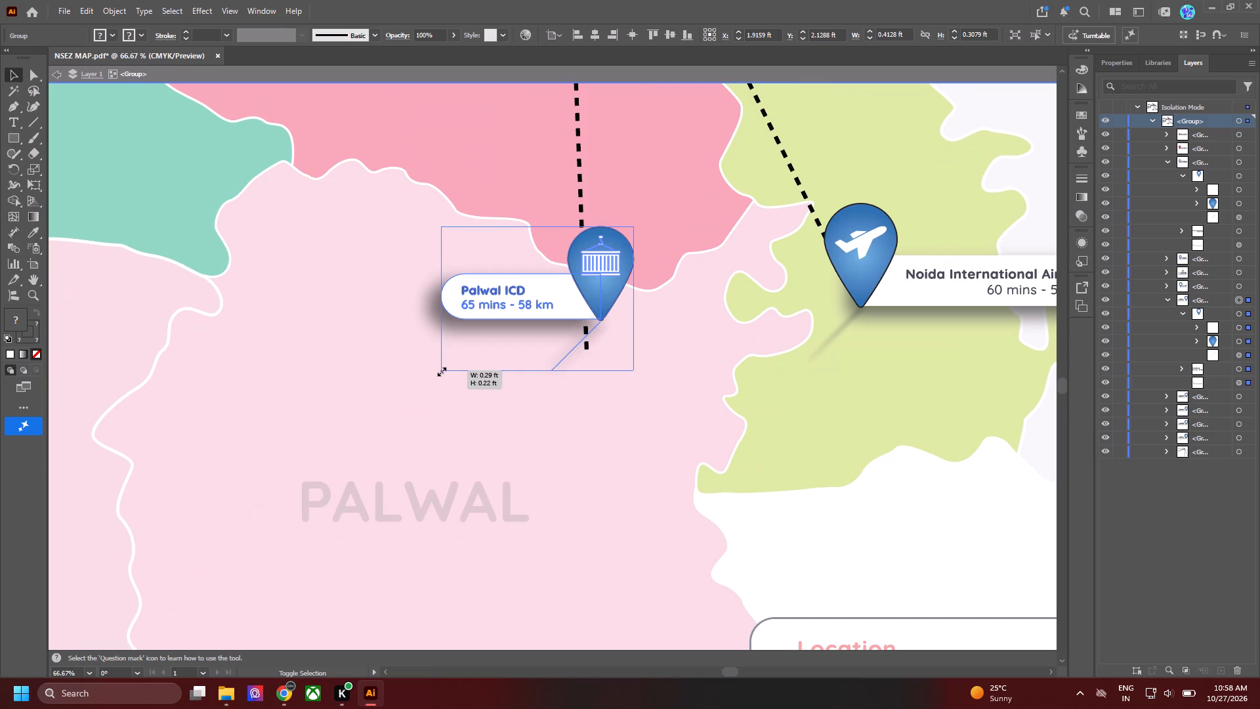
{"action": "left_click_drag", "start_coordinate": [440, 370], "coordinate": [421, 385], "text": "shift"}
{"action": "left_click_drag", "start_coordinate": [595, 283], "coordinate": [579, 319]}
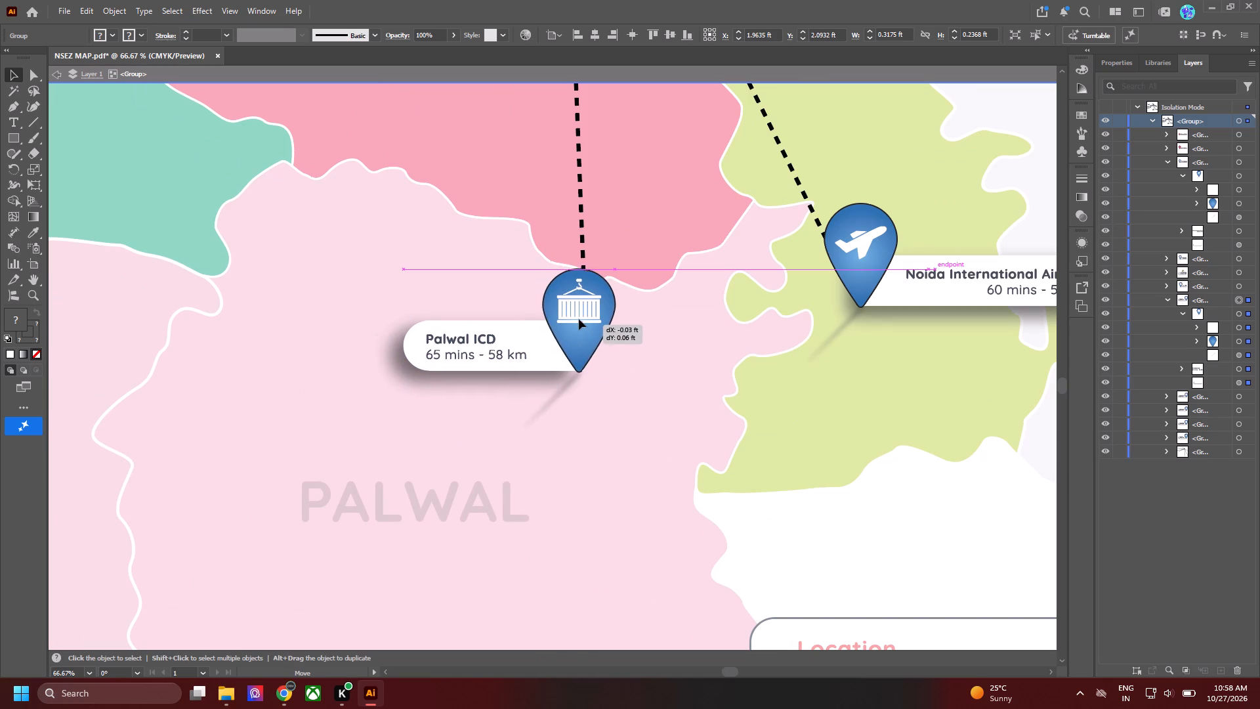
{"action": "left_click_drag", "start_coordinate": [579, 319], "coordinate": [584, 310]}
Isolate the lower Icd Garhi and Patli pin and set the centre stop of its radial gradient to bright green 89ff00.
{"action": "scroll", "coordinate": [510, 341], "scroll_direction": "down", "scroll_amount": 5, "text": "alt"}
{"action": "key", "text": "space"}
{"action": "left_click_drag", "start_coordinate": [455, 307], "coordinate": [500, 432]}
{"action": "scroll", "coordinate": [376, 400], "scroll_direction": "up", "scroll_amount": 6, "text": "alt"}
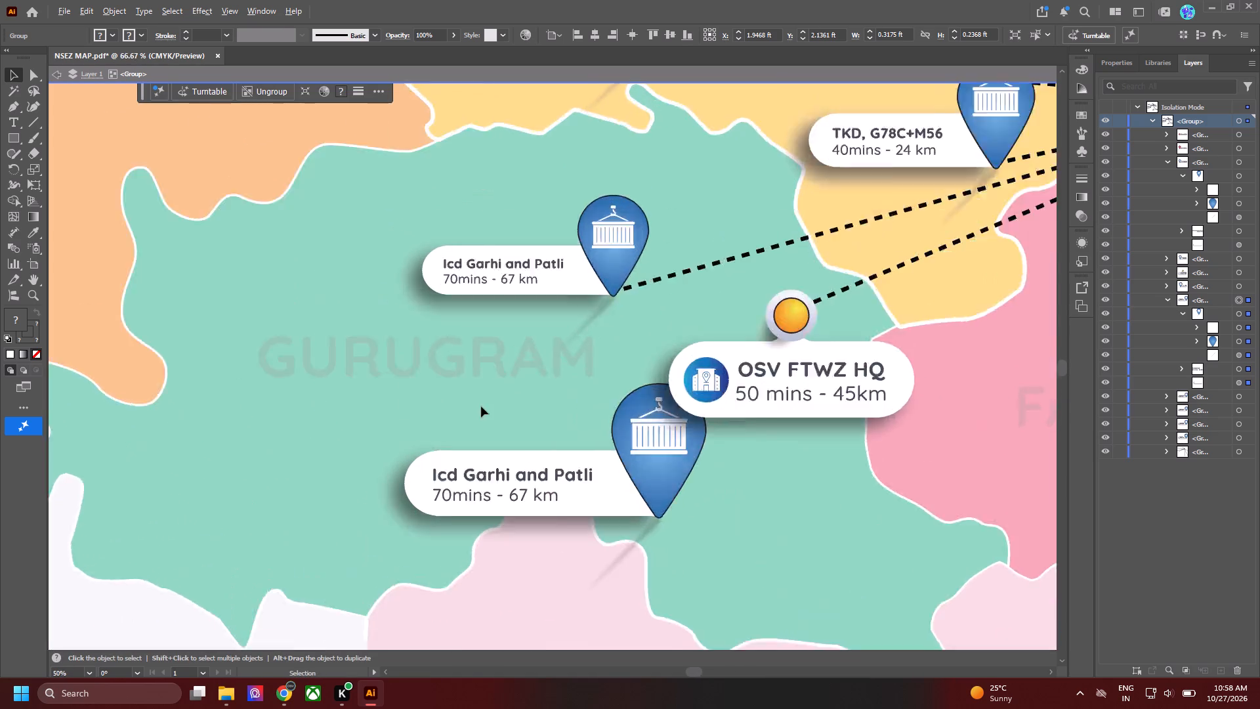
{"action": "left_click", "coordinate": [703, 472]}
{"action": "key", "text": "space"}
{"action": "left_click_drag", "start_coordinate": [736, 499], "coordinate": [482, 428]}
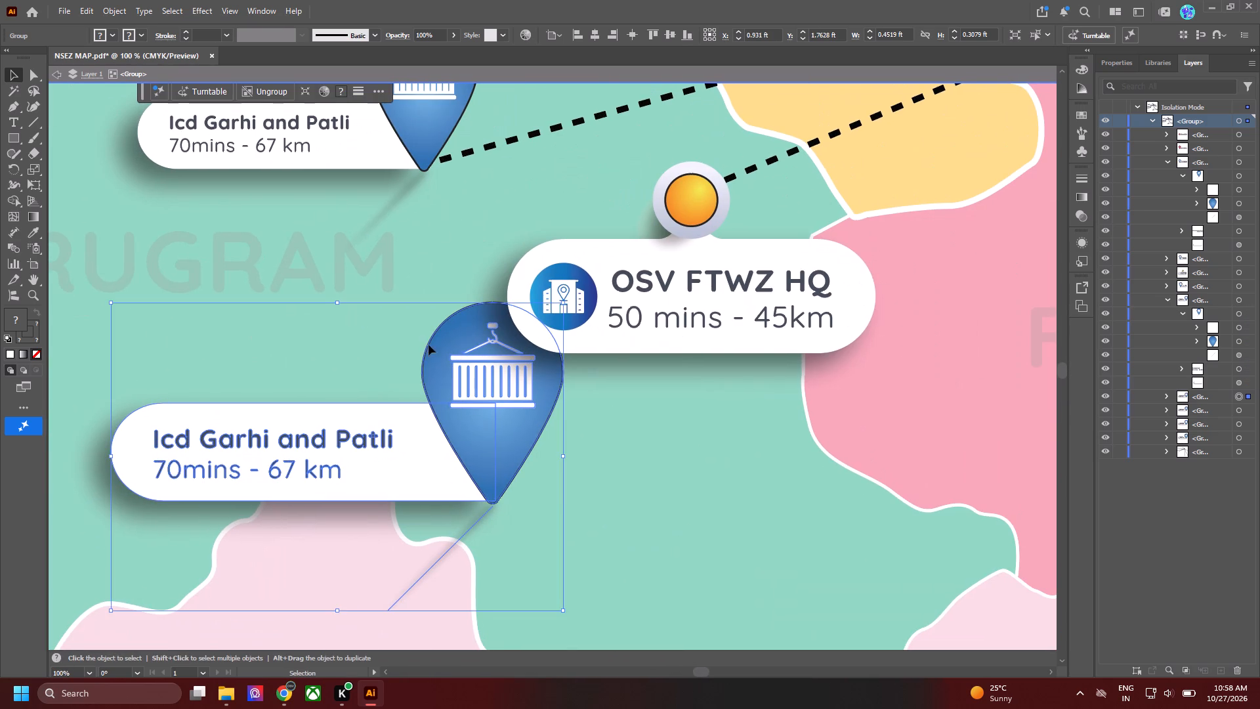
{"action": "scroll", "coordinate": [438, 351], "scroll_direction": "down", "scroll_amount": 1, "text": "alt"}
{"action": "double_click", "coordinate": [438, 351]}
{"action": "left_click", "coordinate": [438, 351]}
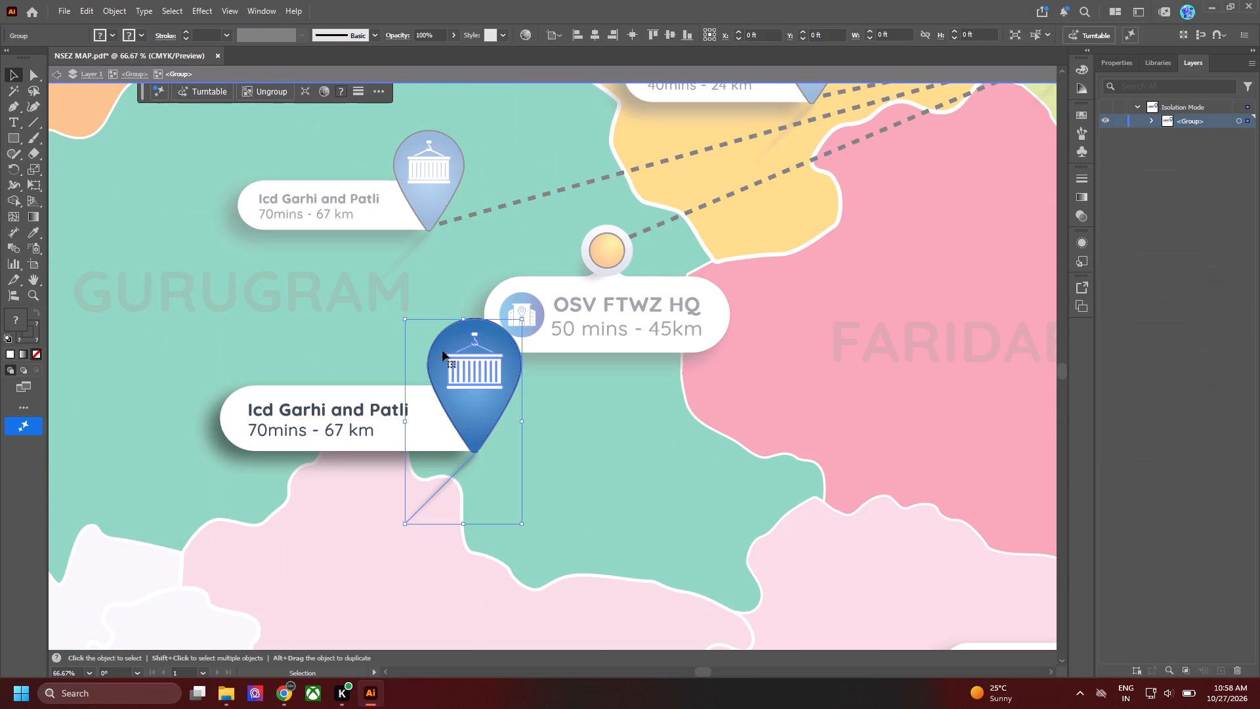
{"action": "left_click", "coordinate": [364, 314]}
{"action": "key", "text": "a"}
{"action": "left_click", "coordinate": [455, 335]}
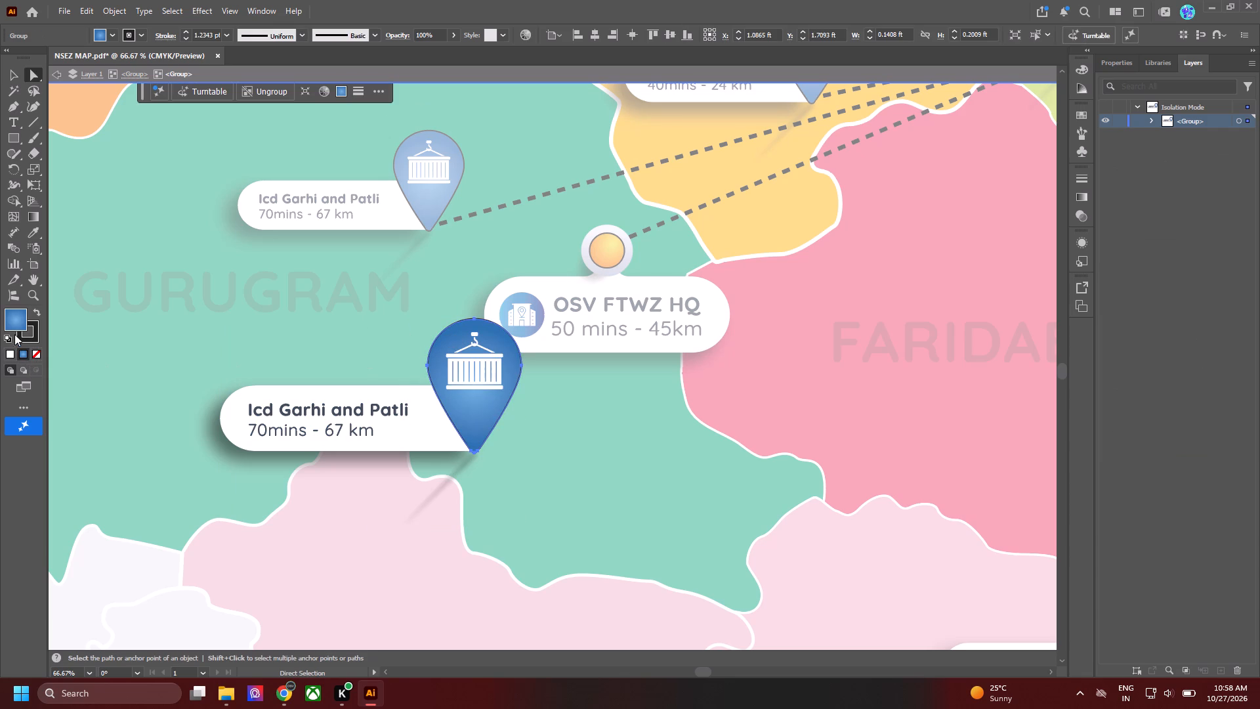
{"action": "double_click", "coordinate": [16, 324]}
{"action": "left_click", "coordinate": [789, 275]}
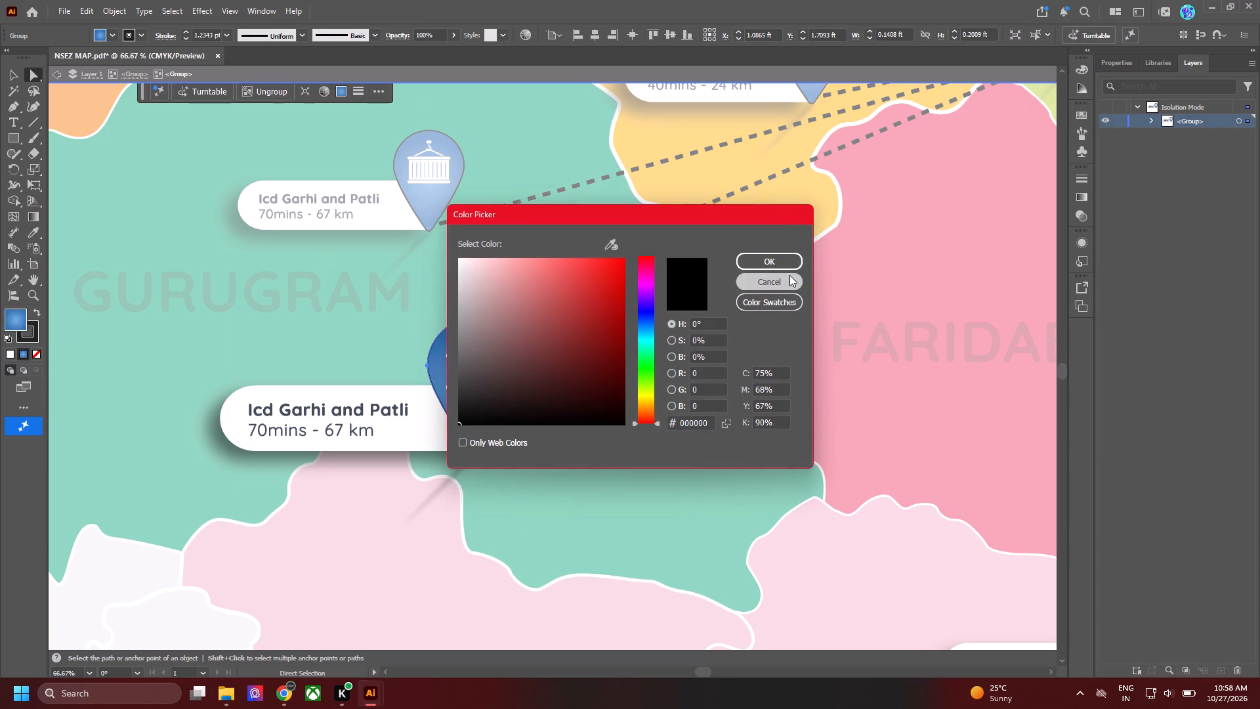
{"action": "key", "text": "g"}
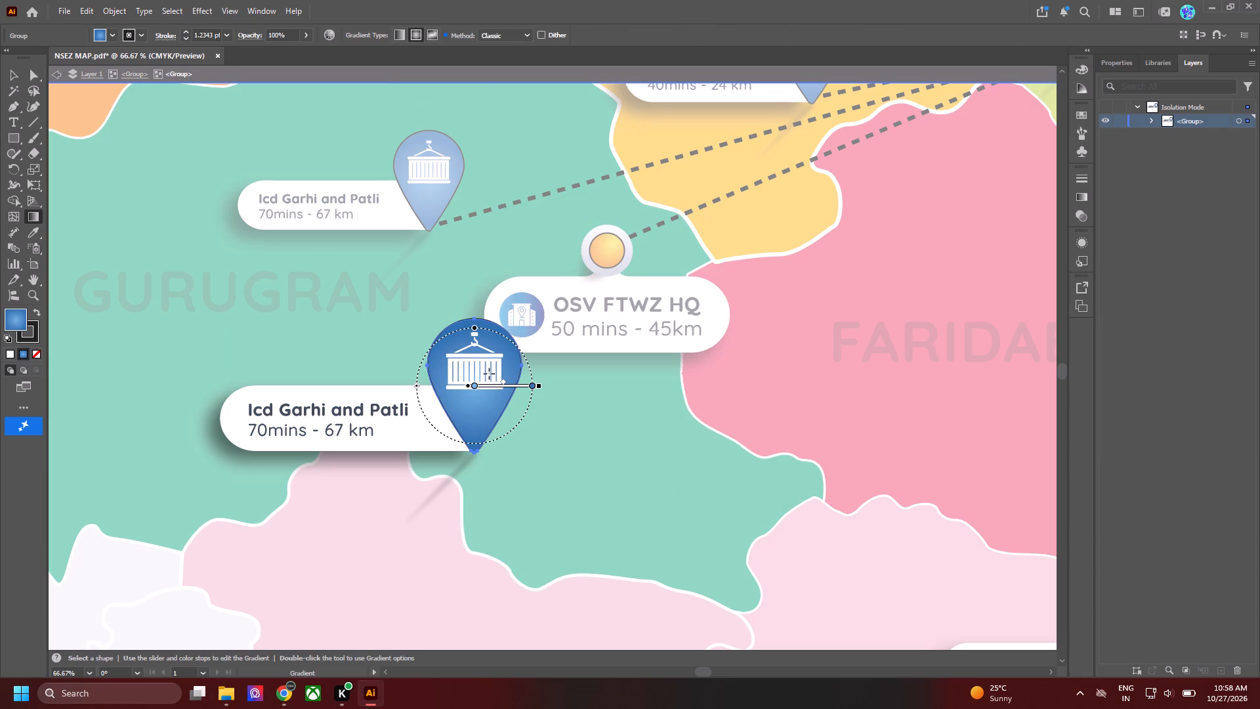
{"action": "left_click", "coordinate": [474, 388]}
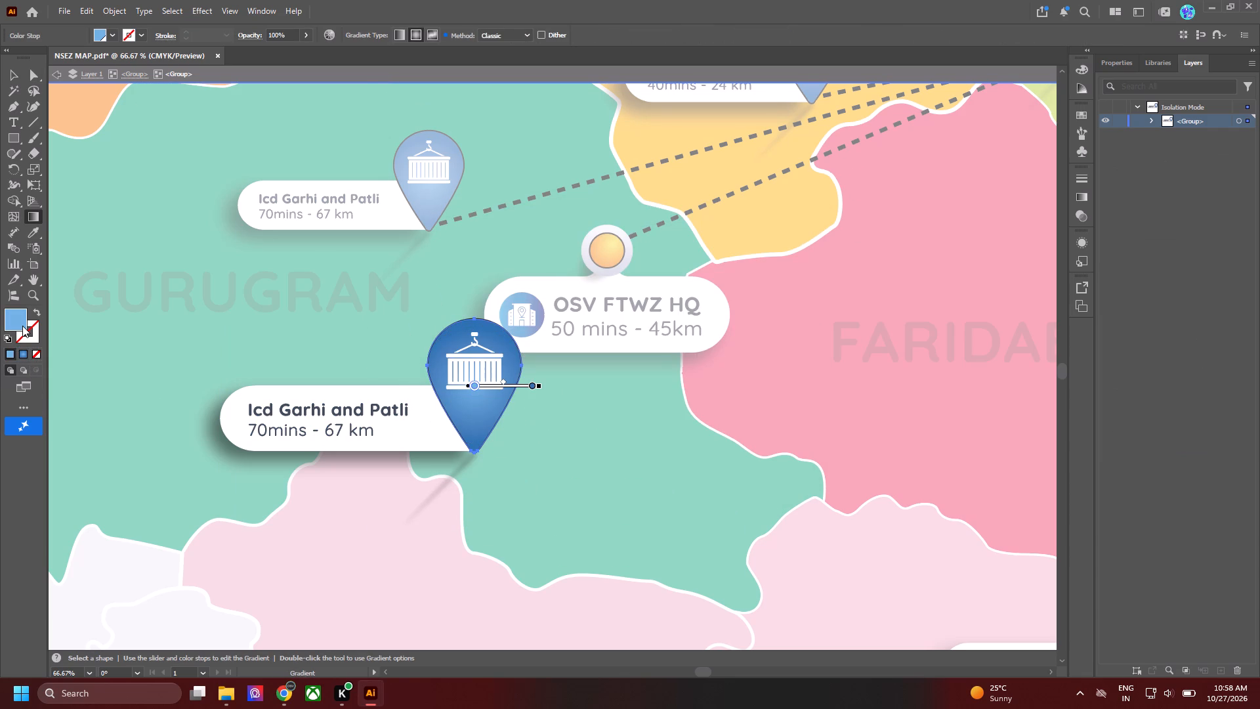
{"action": "double_click", "coordinate": [22, 326]}
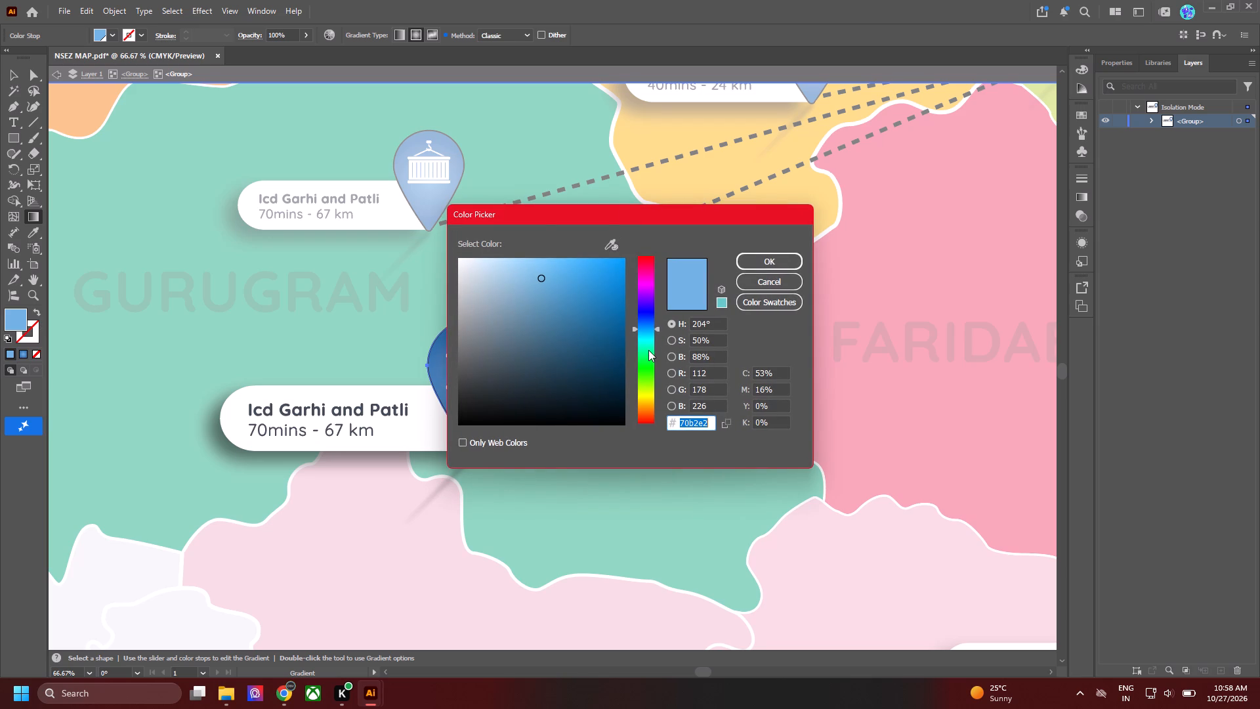
{"action": "left_click", "coordinate": [648, 350]}
{"action": "left_click_drag", "start_coordinate": [593, 290], "coordinate": [620, 276]}
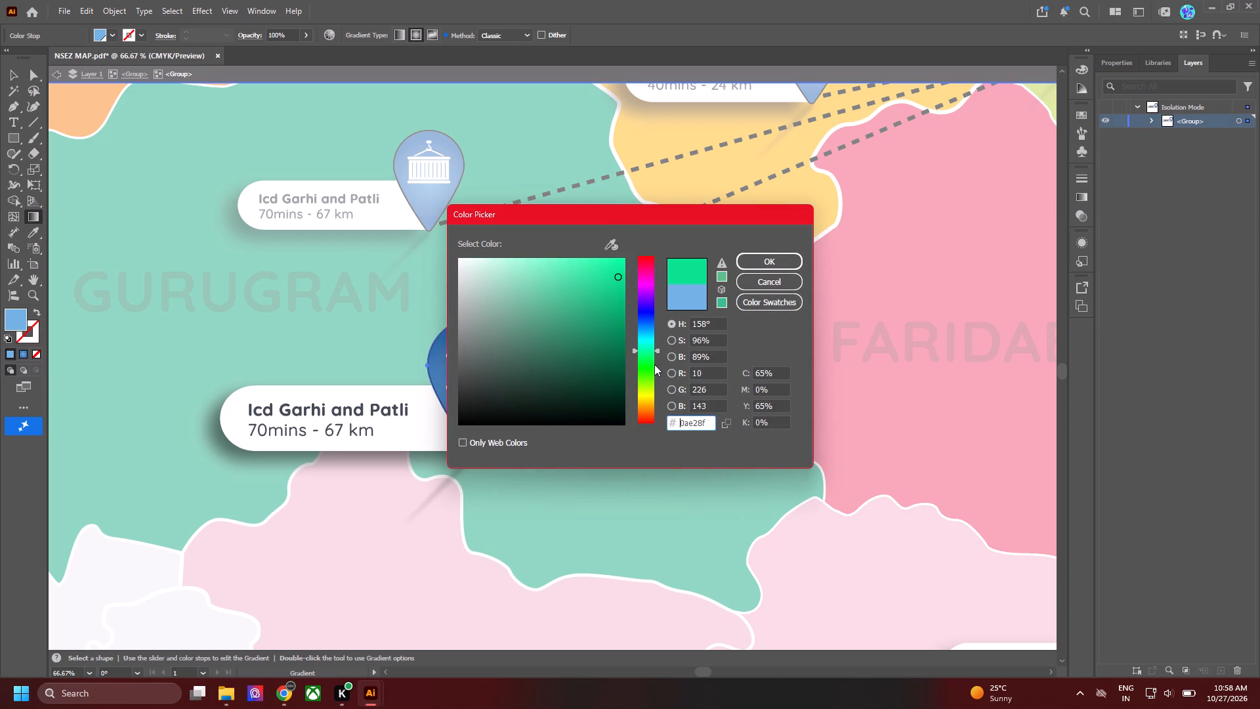
{"action": "left_click_drag", "start_coordinate": [654, 364], "coordinate": [654, 379]}
{"action": "left_click_drag", "start_coordinate": [615, 280], "coordinate": [635, 232]}
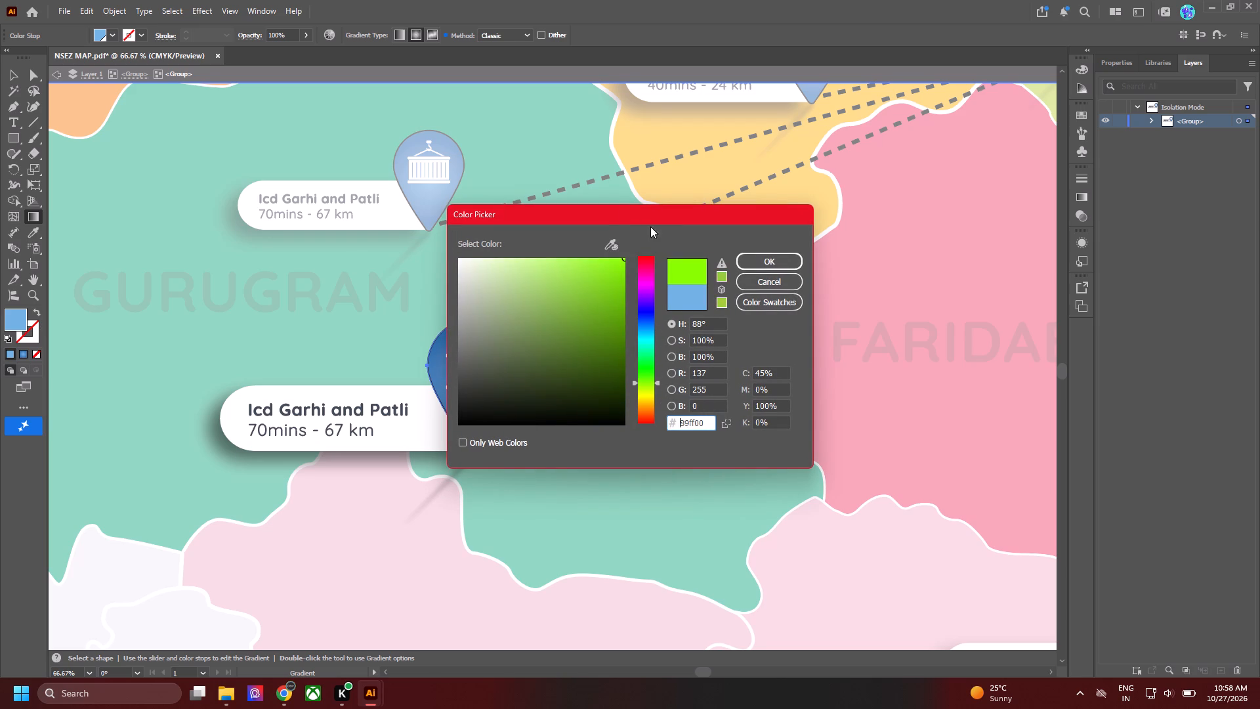
{"action": "left_click", "coordinate": [760, 256]}
Set the outer stop of the lower Icd Garhi and Patli pin's gradient to dark green 0f7700.
{"action": "left_click", "coordinate": [530, 387]}
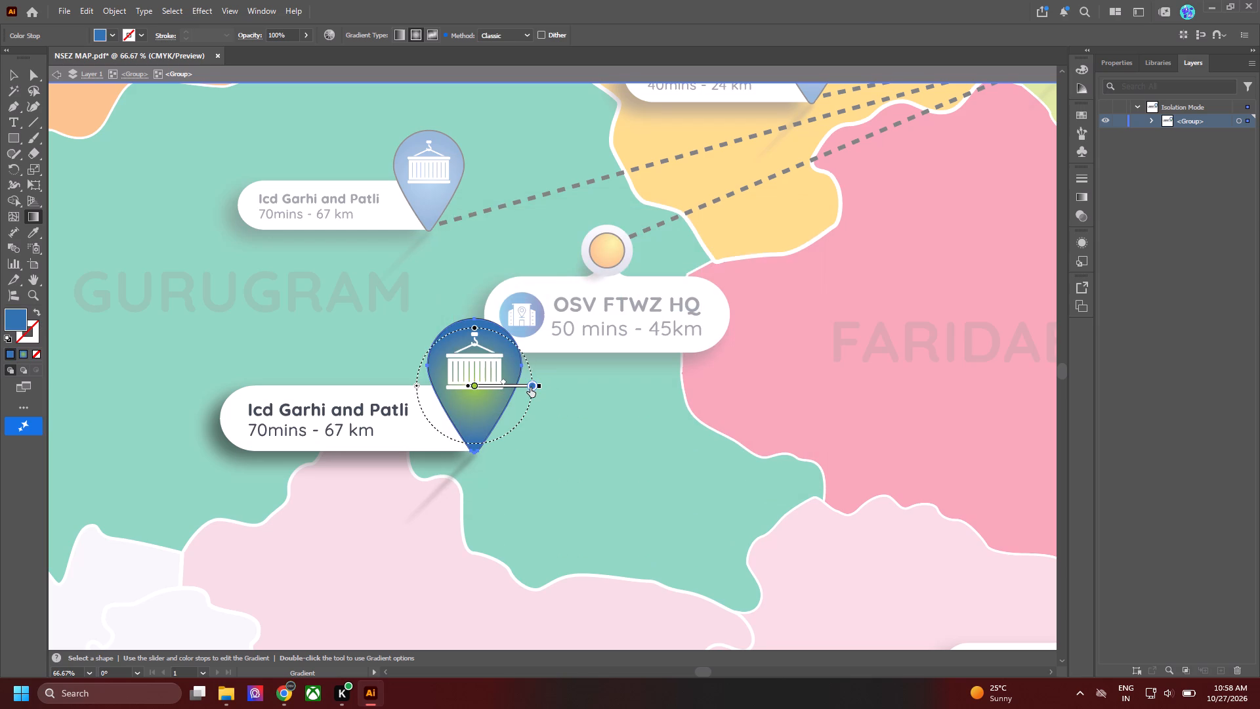
{"action": "double_click", "coordinate": [12, 316]}
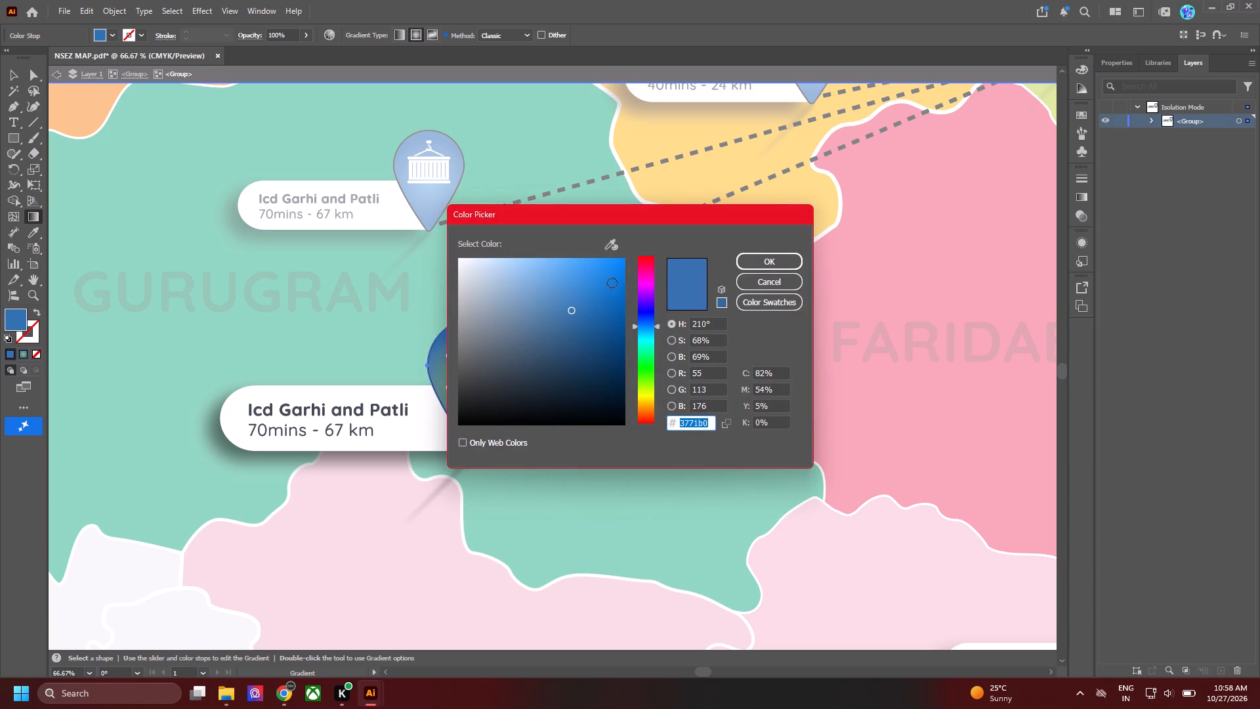
{"action": "left_click", "coordinate": [647, 371]}
{"action": "left_click_drag", "start_coordinate": [593, 324], "coordinate": [662, 349]}
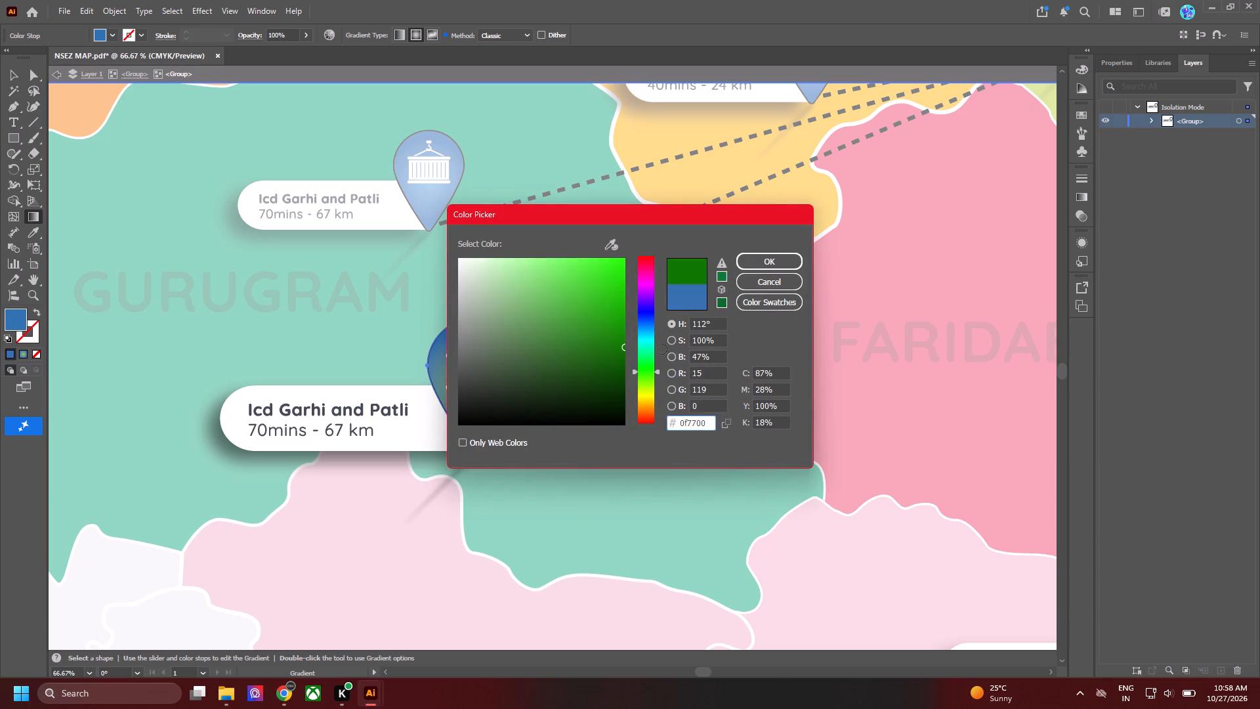
{"action": "left_click_drag", "start_coordinate": [662, 349], "coordinate": [661, 349]}
{"action": "left_click", "coordinate": [774, 259]}
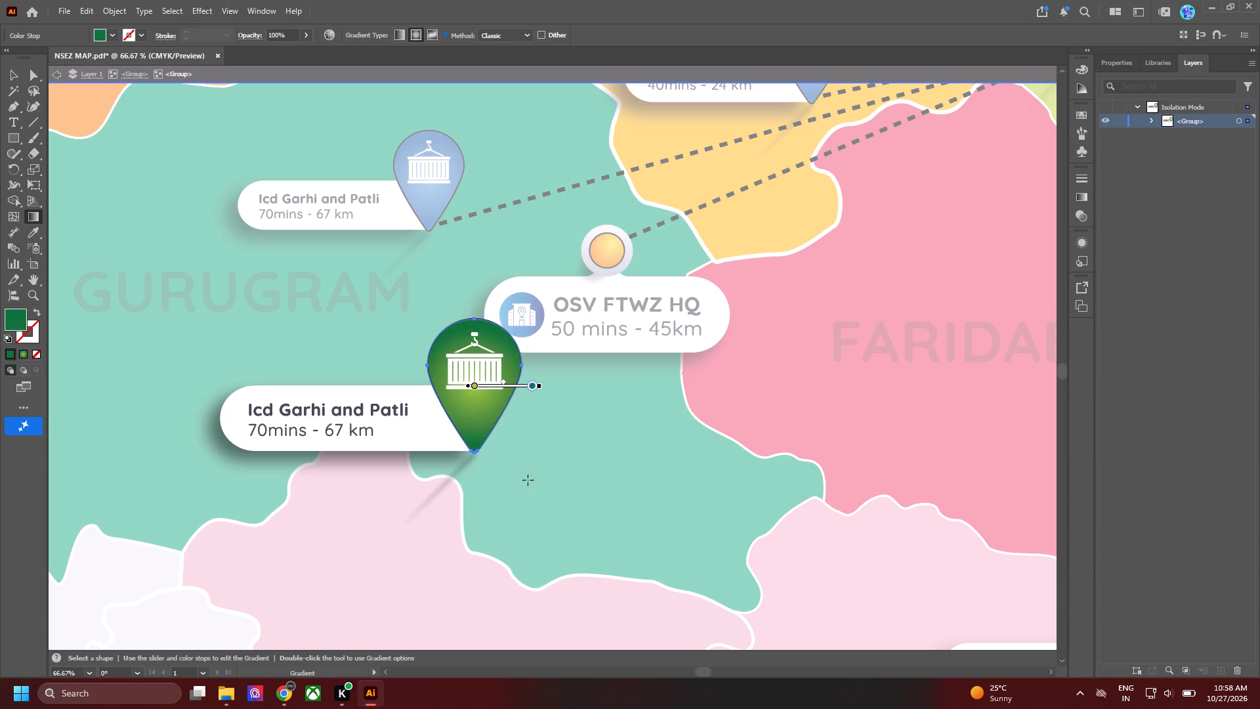
Shift the green pin's gradient midpoint outward, stretch the radial gradient vertically beyond the pin's top, and exit the isolated group.
{"action": "left_click_drag", "start_coordinate": [503, 381], "coordinate": [518, 383]}
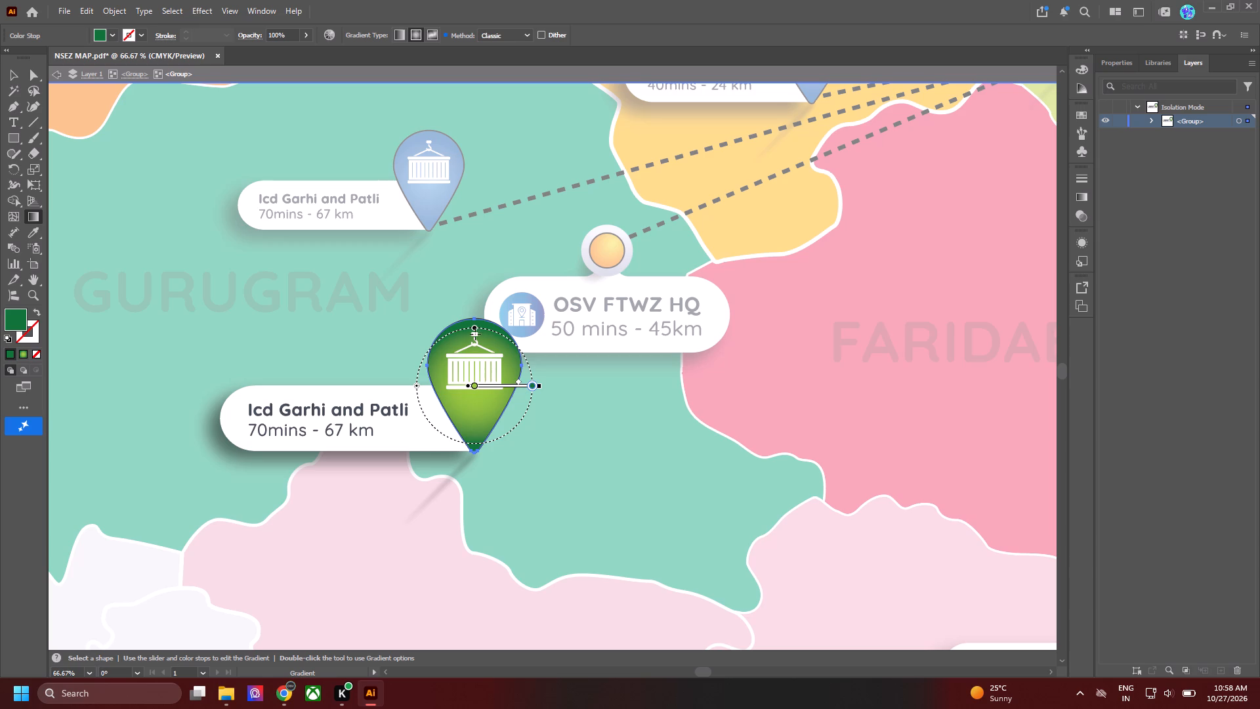
{"action": "left_click_drag", "start_coordinate": [475, 328], "coordinate": [476, 311]}
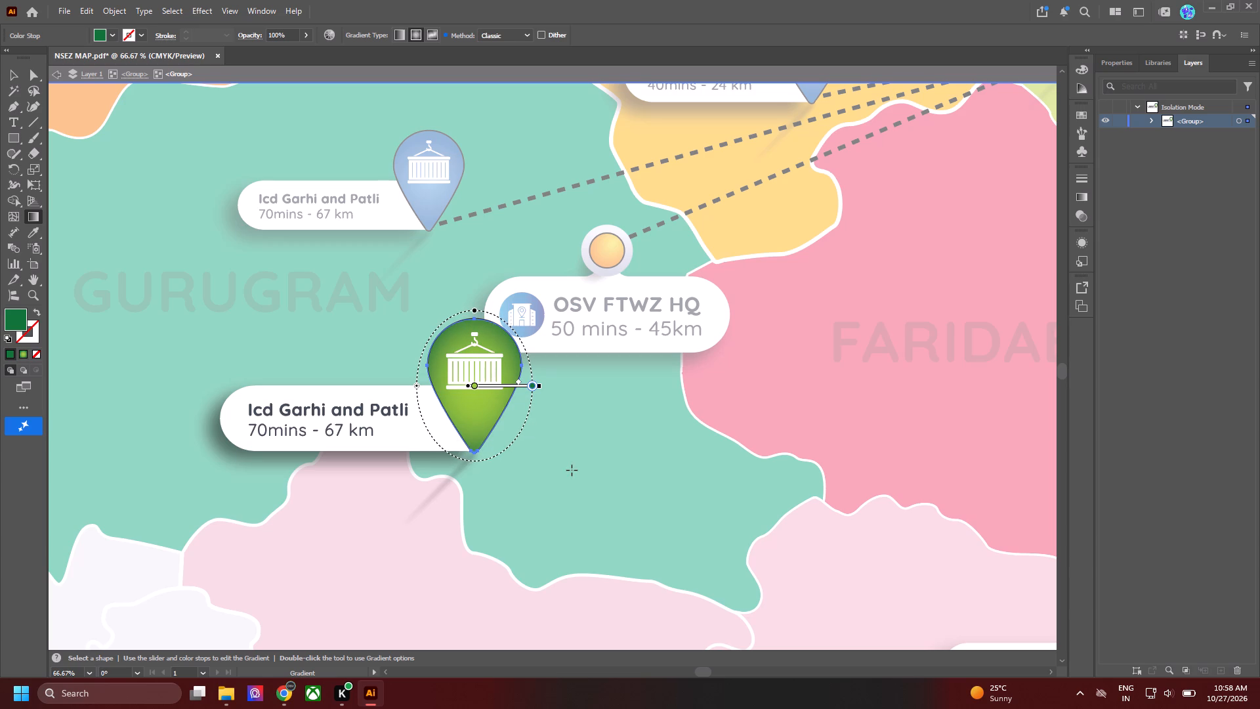
{"action": "key", "text": "v"}
{"action": "left_click", "coordinate": [555, 447]}
{"action": "scroll", "coordinate": [555, 447], "scroll_direction": "down", "scroll_amount": 3, "text": "alt"}
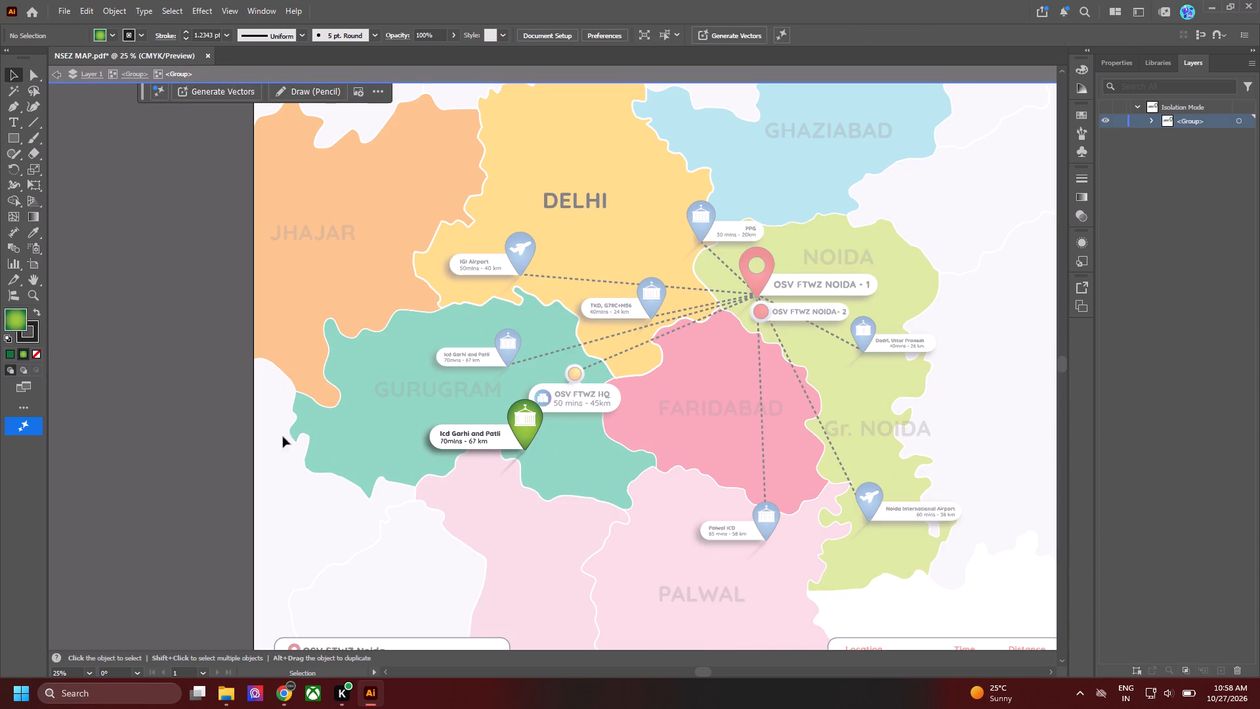
{"action": "double_click", "coordinate": [207, 414]}
{"action": "scroll", "coordinate": [563, 458], "scroll_direction": "up", "scroll_amount": 1, "text": "alt"}
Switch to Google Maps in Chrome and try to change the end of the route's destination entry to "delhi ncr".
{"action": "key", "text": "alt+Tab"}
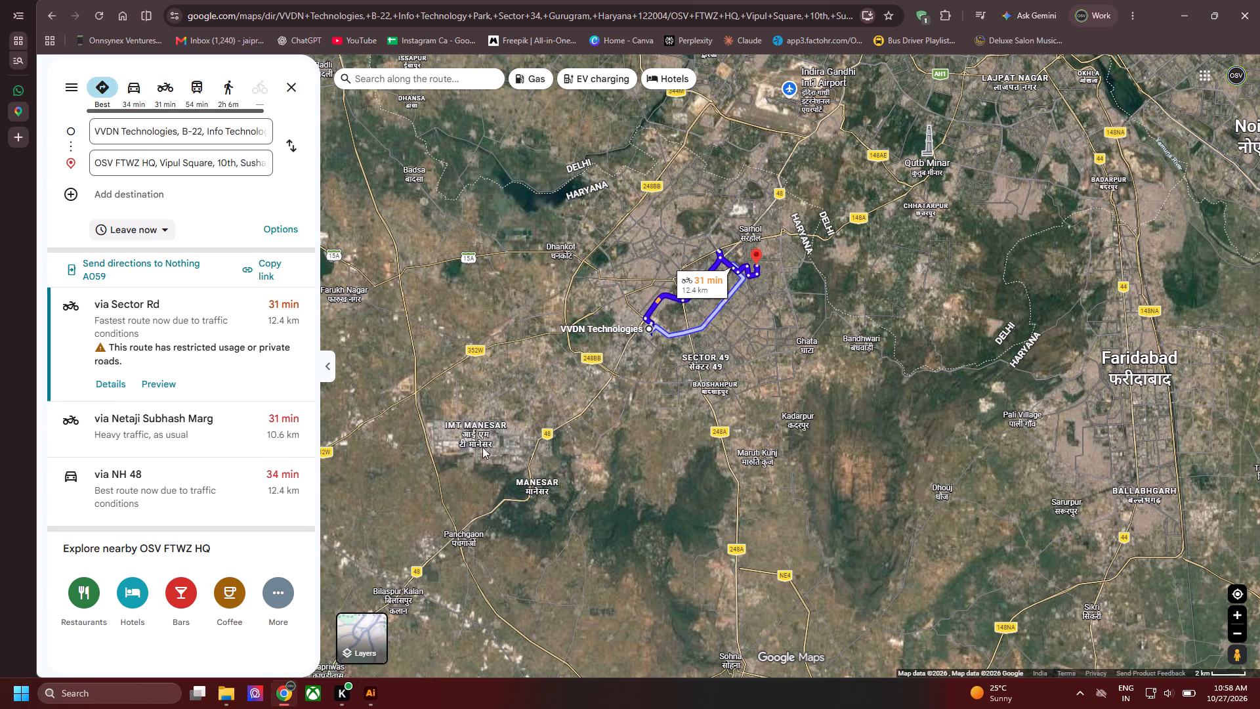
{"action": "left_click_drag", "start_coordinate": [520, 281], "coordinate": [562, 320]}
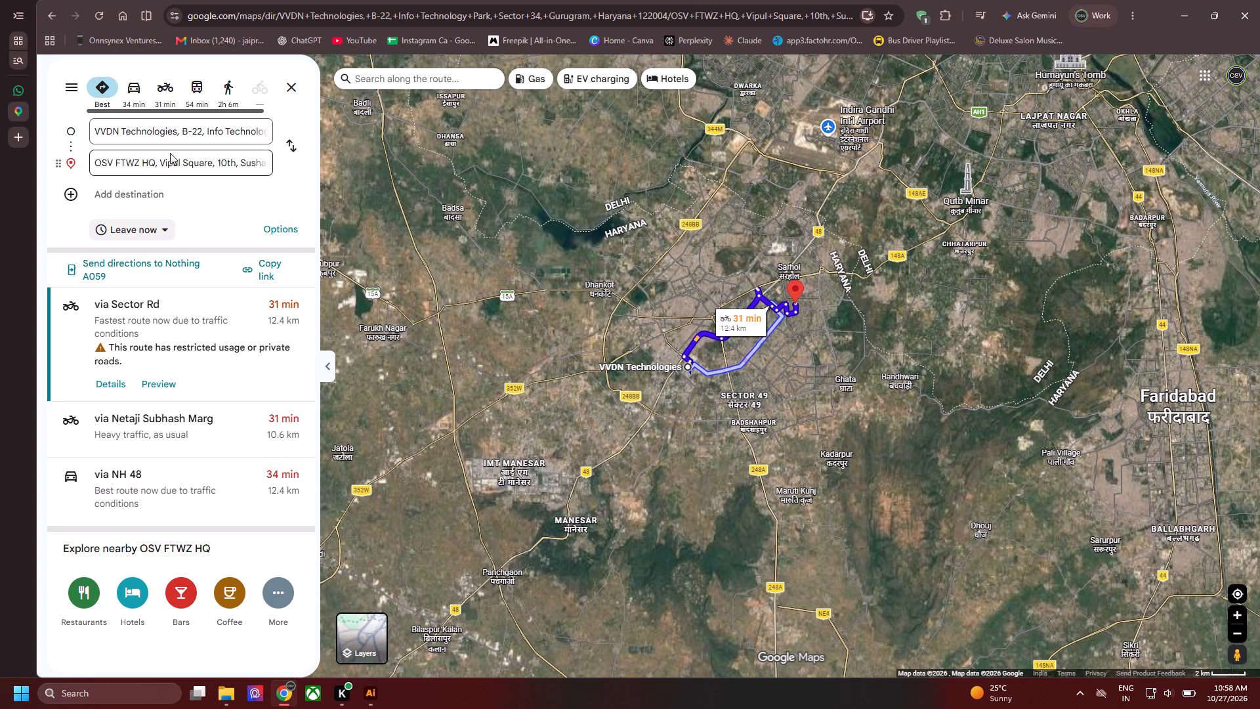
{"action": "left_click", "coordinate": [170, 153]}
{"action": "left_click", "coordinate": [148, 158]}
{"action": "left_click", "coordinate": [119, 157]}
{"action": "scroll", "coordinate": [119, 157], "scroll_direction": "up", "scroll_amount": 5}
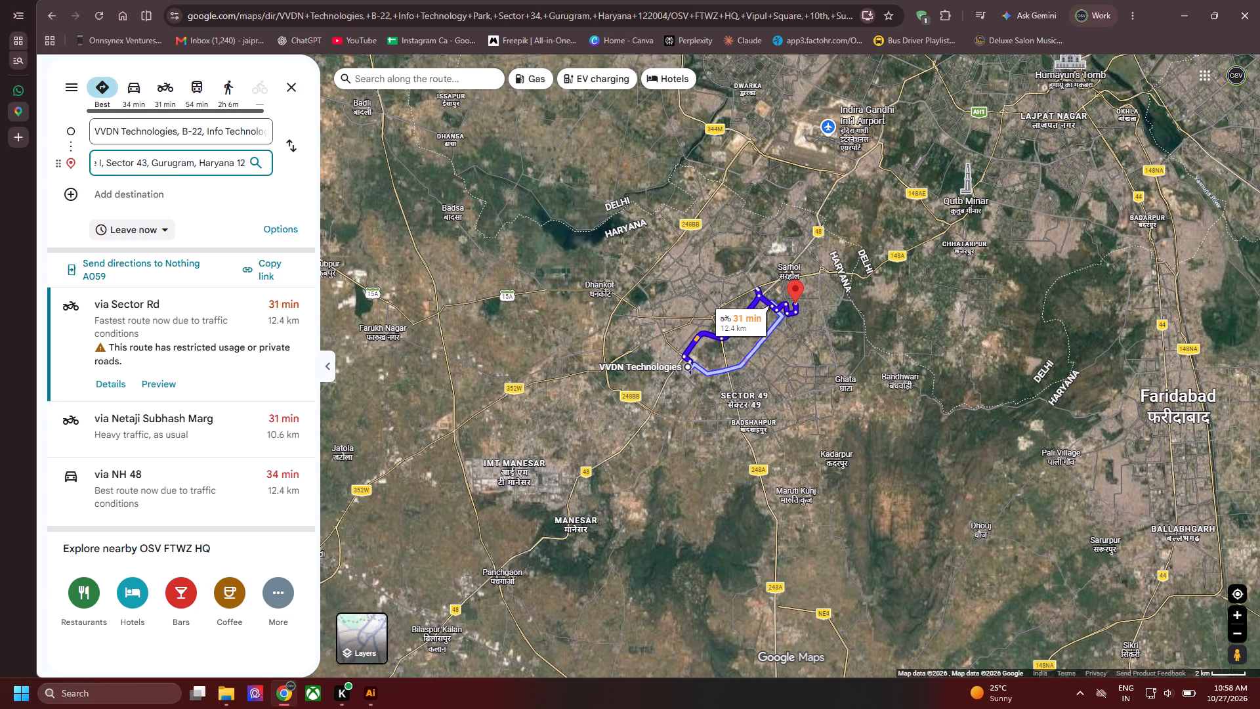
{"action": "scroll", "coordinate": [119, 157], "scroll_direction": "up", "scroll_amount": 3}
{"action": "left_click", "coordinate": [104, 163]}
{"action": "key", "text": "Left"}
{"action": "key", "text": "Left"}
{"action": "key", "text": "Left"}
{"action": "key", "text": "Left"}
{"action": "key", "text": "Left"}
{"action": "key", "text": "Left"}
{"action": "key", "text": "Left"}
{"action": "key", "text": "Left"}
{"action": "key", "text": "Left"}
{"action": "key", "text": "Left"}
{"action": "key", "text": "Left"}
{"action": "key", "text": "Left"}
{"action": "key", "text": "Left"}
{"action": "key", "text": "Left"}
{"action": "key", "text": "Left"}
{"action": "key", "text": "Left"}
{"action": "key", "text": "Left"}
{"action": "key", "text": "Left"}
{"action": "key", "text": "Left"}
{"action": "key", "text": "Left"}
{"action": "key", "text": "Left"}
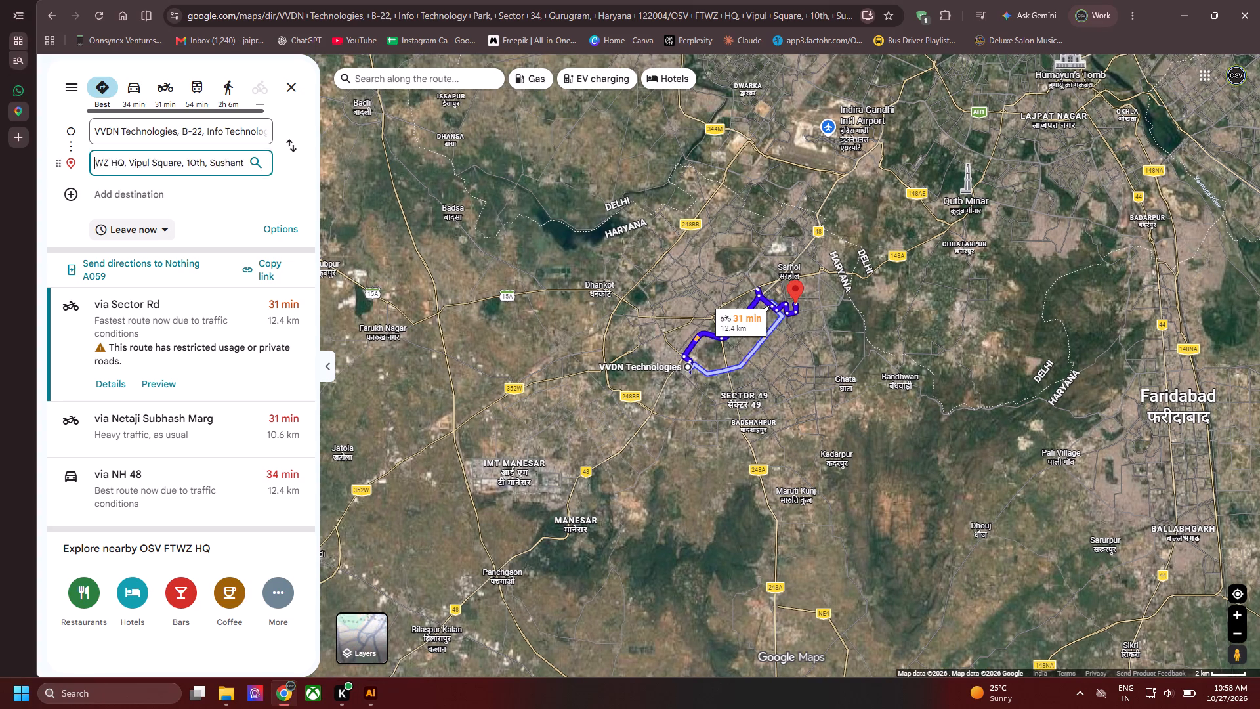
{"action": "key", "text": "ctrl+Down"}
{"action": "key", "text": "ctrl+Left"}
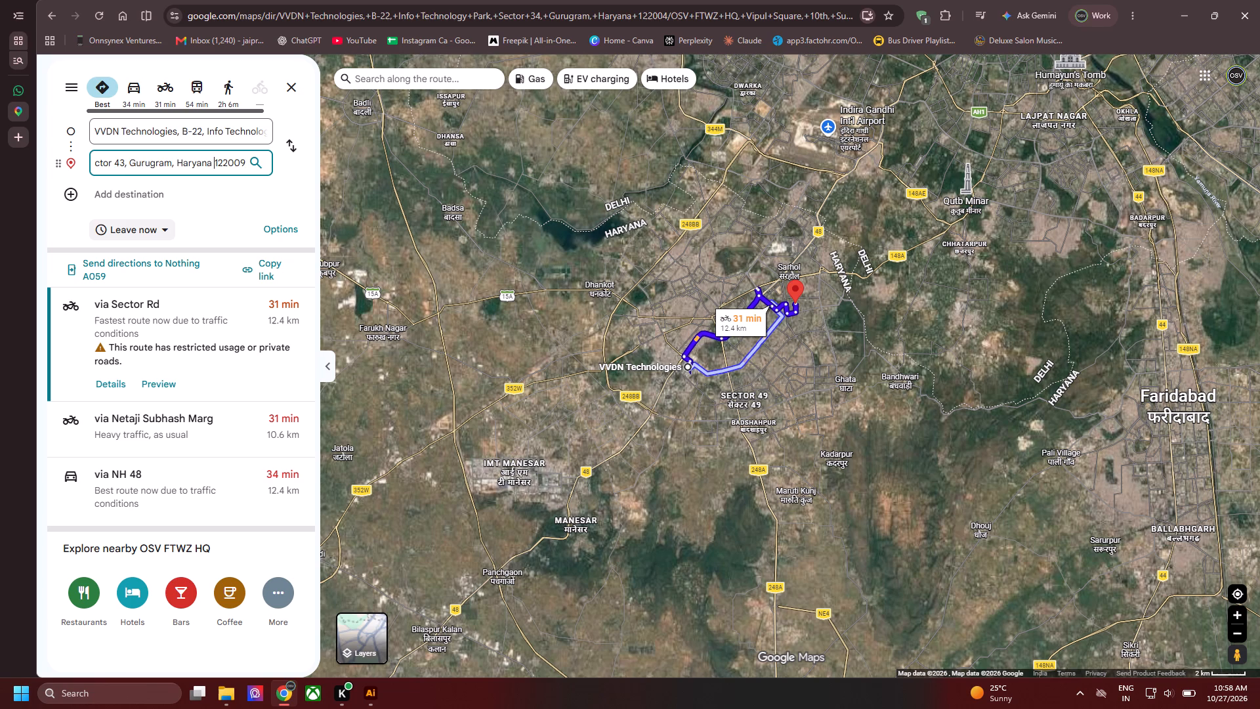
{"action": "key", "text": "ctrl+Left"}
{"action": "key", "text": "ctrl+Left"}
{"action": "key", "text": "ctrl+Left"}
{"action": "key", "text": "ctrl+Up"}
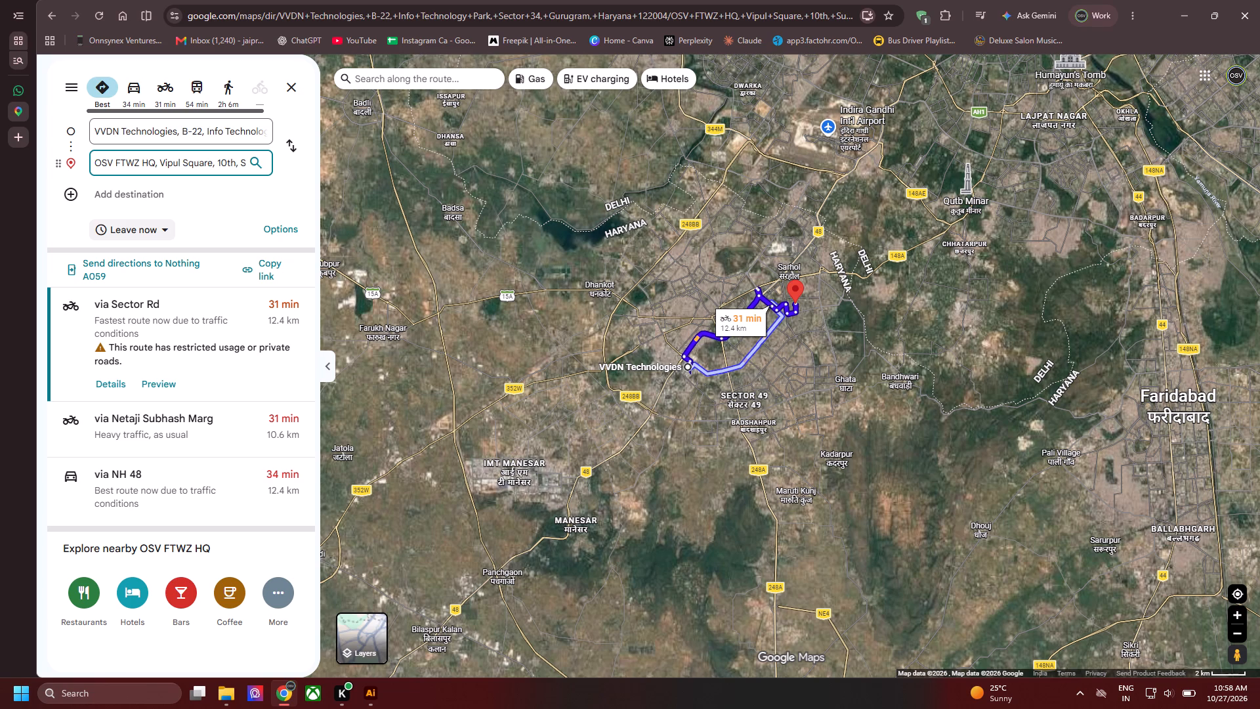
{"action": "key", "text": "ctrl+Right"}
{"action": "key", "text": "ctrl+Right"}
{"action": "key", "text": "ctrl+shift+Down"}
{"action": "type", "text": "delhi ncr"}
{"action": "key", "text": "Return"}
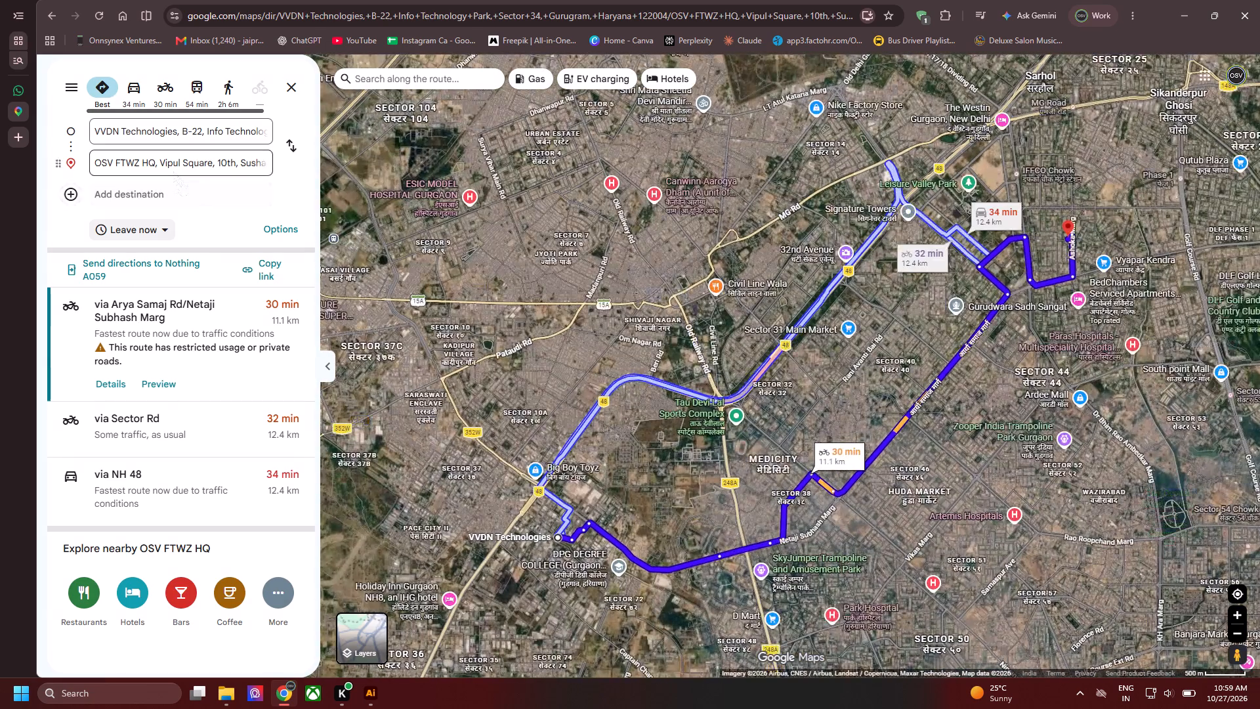
Search destinations for "osv ftwz" and set the route from VVDN Technologies to end at OSV FTWZ DELHI NCR.
{"action": "left_click", "coordinate": [172, 169]}
{"action": "type", "text": "osv ftwz"}
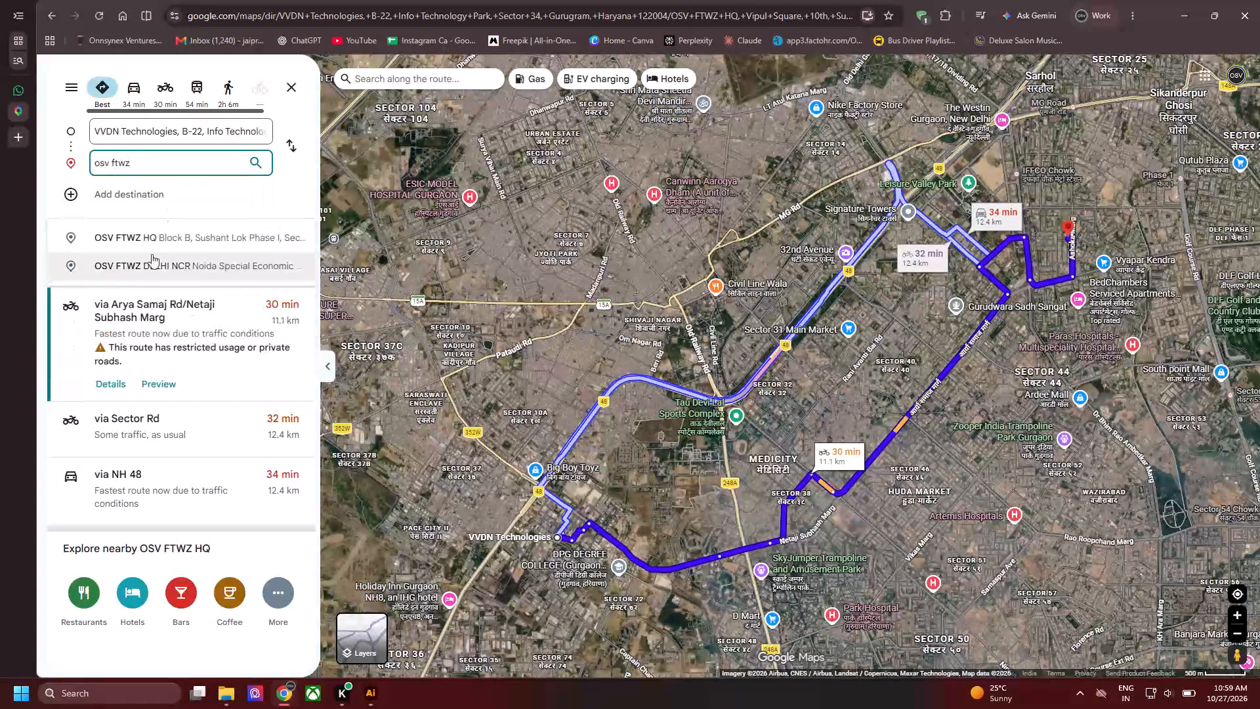
{"action": "left_click", "coordinate": [181, 265]}
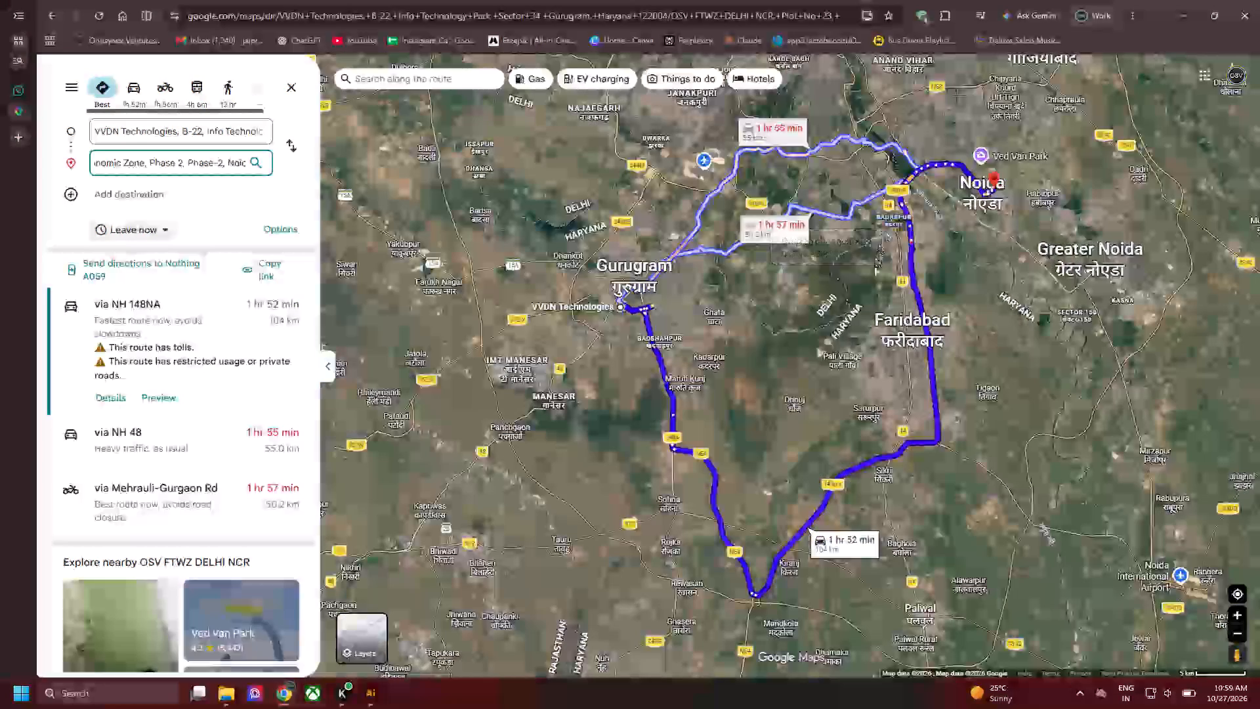
Select the route via Mehrauli-Gurgaon Rd and examine its course between Gurugram and Noida.
{"action": "scroll", "coordinate": [830, 270], "scroll_direction": "up", "scroll_amount": 1}
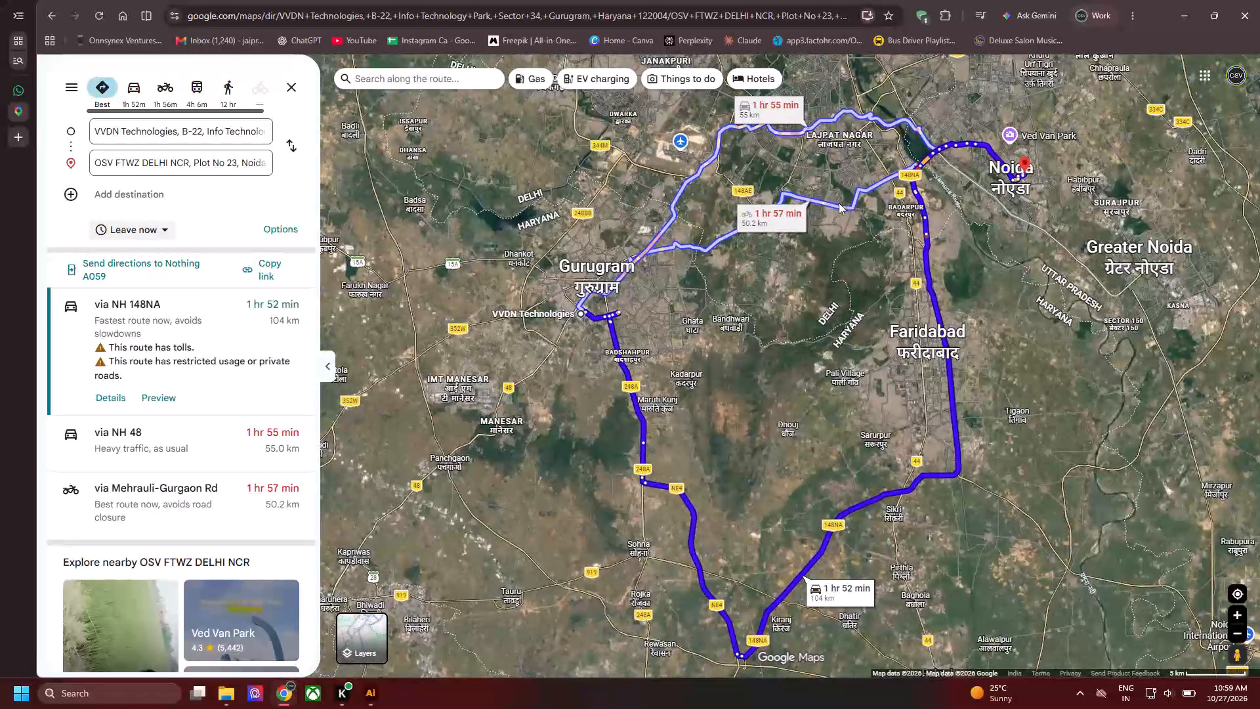
{"action": "left_click_drag", "start_coordinate": [830, 235], "coordinate": [810, 309]}
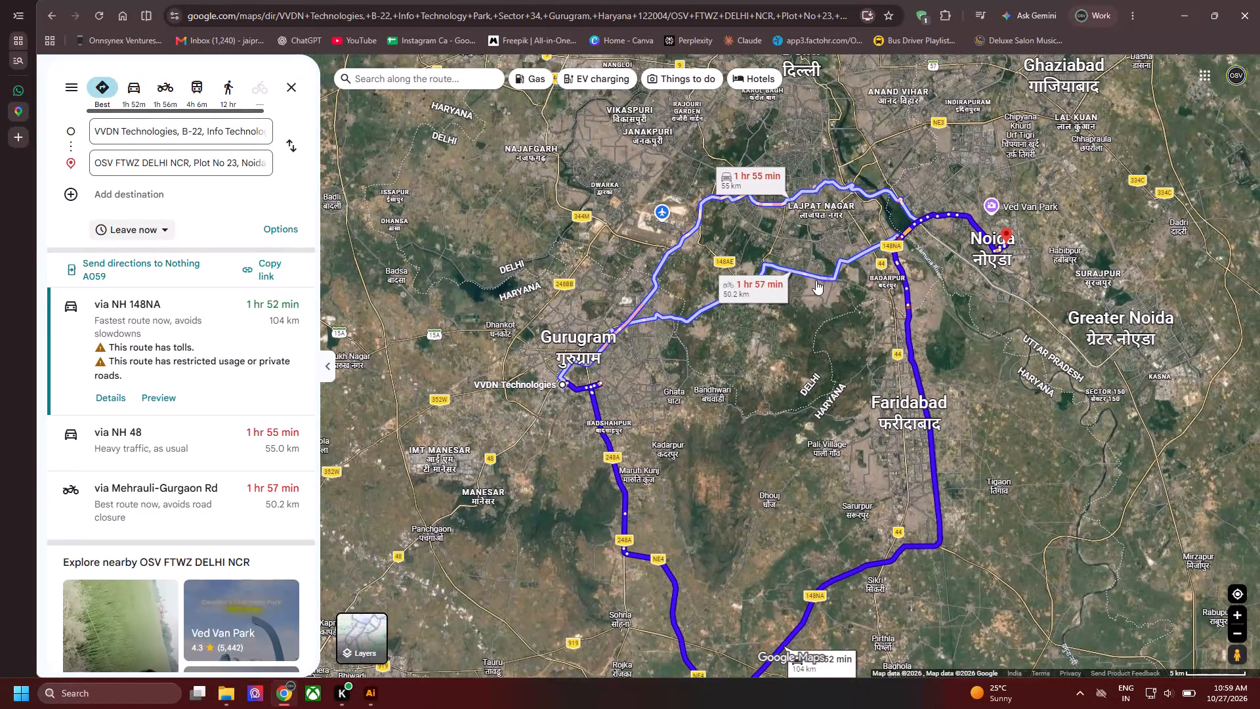
{"action": "left_click", "coordinate": [814, 278]}
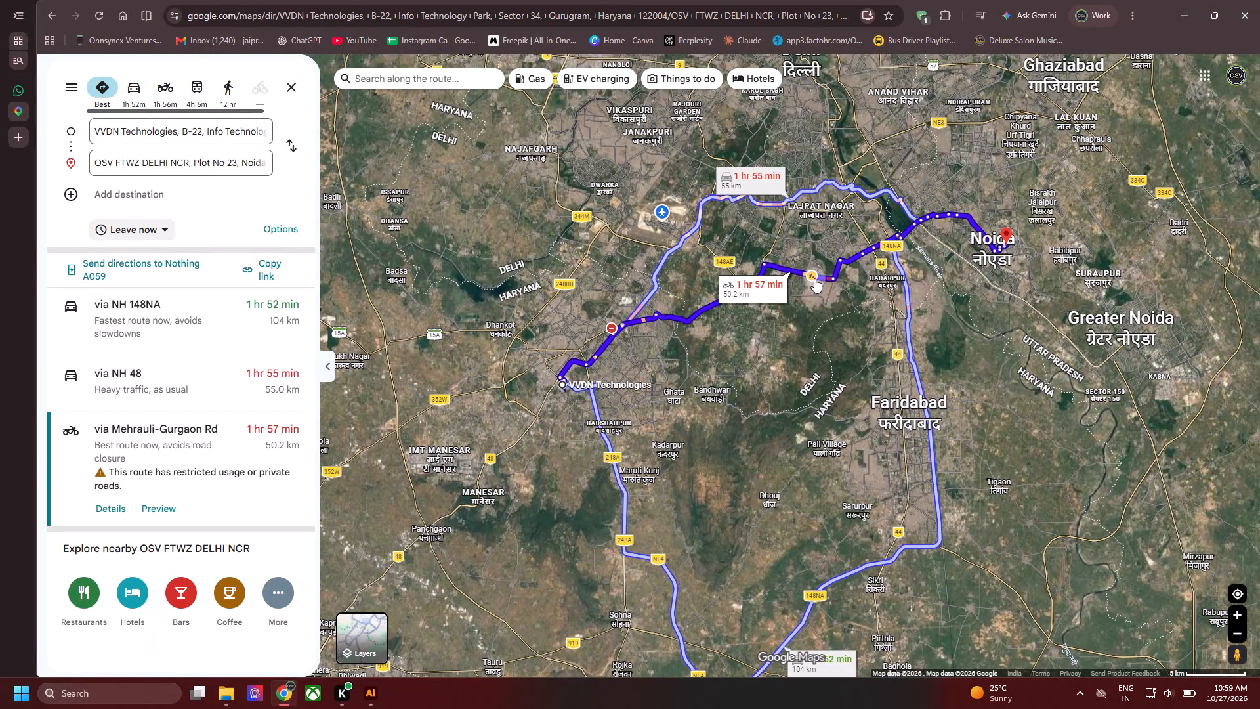
{"action": "scroll", "coordinate": [612, 339], "scroll_direction": "up", "scroll_amount": 1}
{"action": "scroll", "coordinate": [686, 332], "scroll_direction": "up", "scroll_amount": 1}
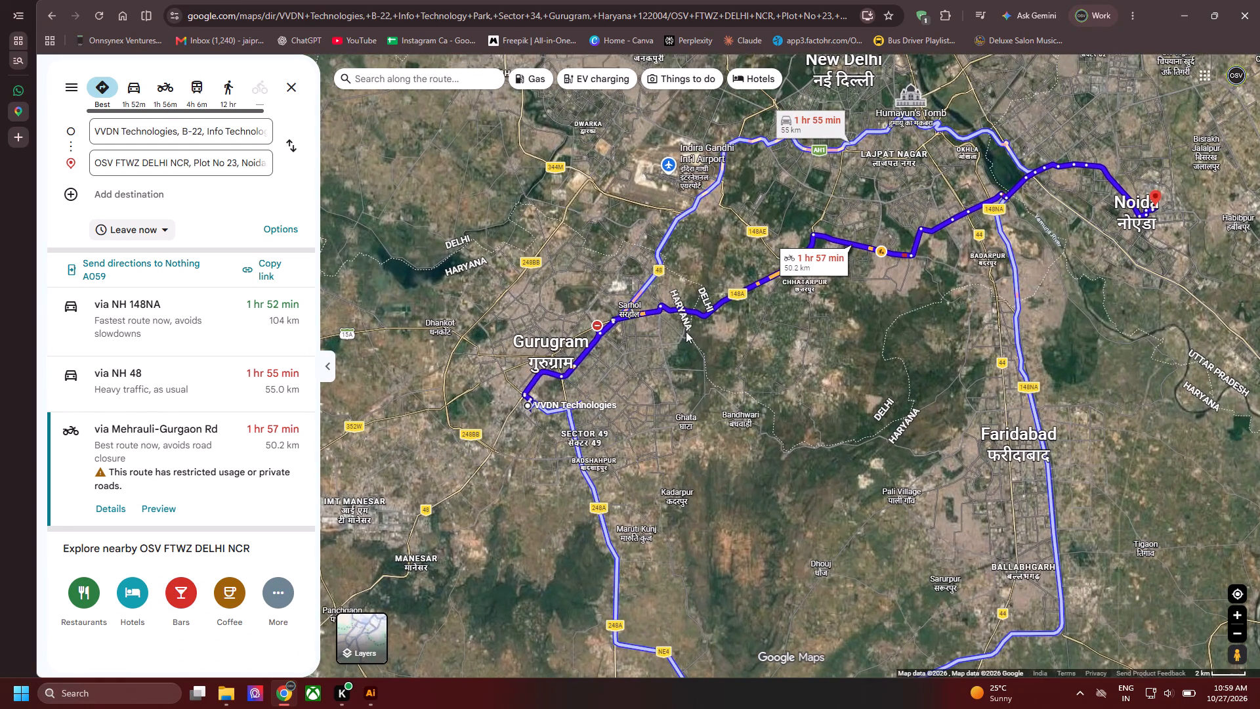
Back in Illustrator, isolate the dotted-line group and place a copy of the OSV FTWZ HQ line just below the original.
{"action": "key", "text": "alt+Tab"}
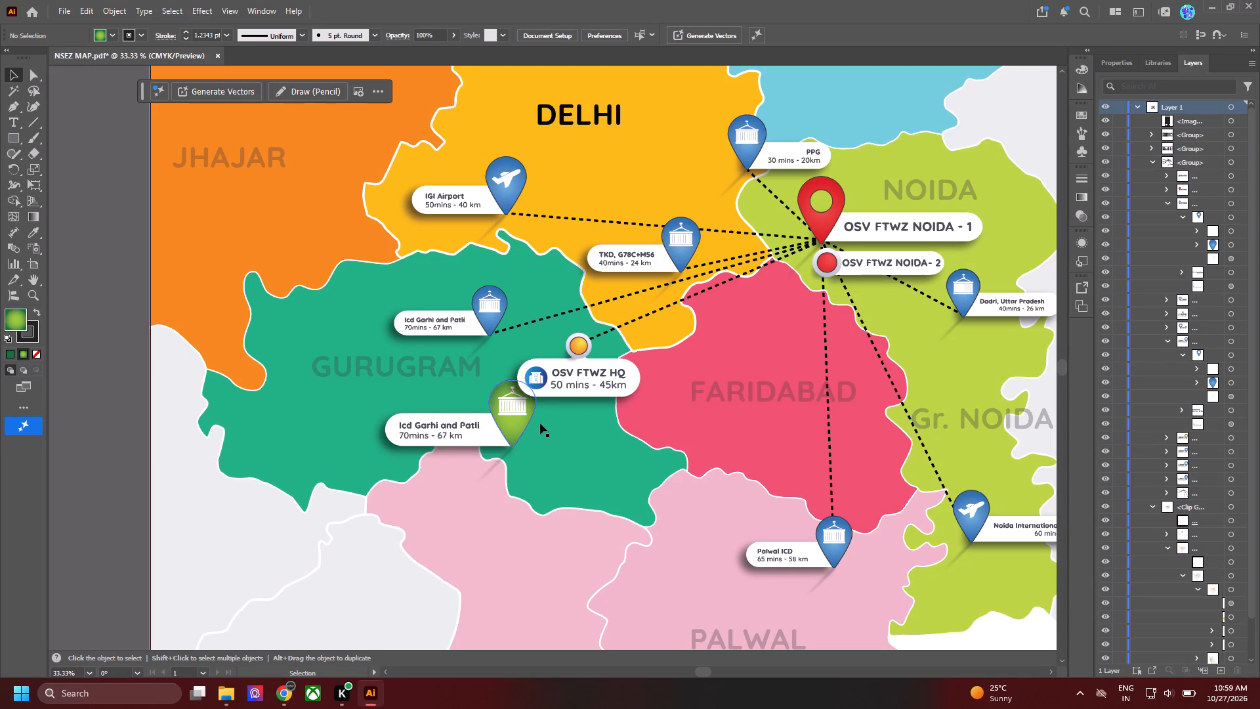
{"action": "double_click", "coordinate": [631, 324]}
{"action": "left_click", "coordinate": [631, 324]}
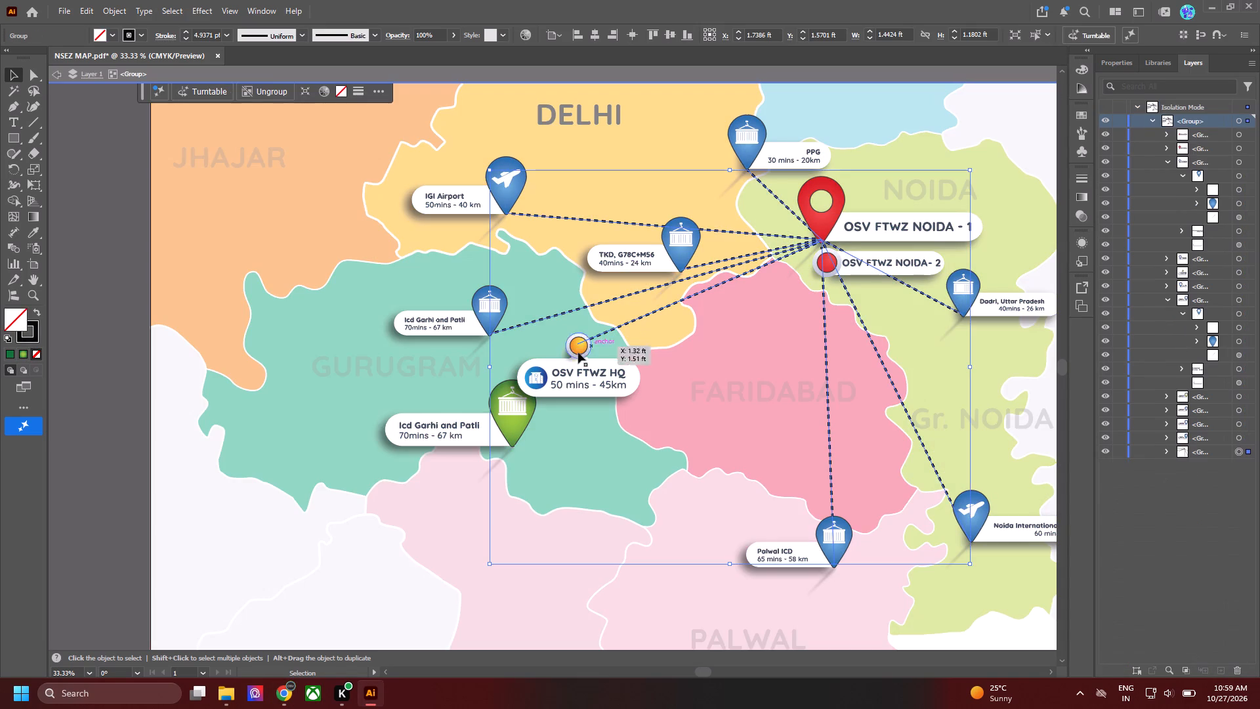
{"action": "double_click", "coordinate": [610, 333]}
{"action": "left_click", "coordinate": [609, 331]}
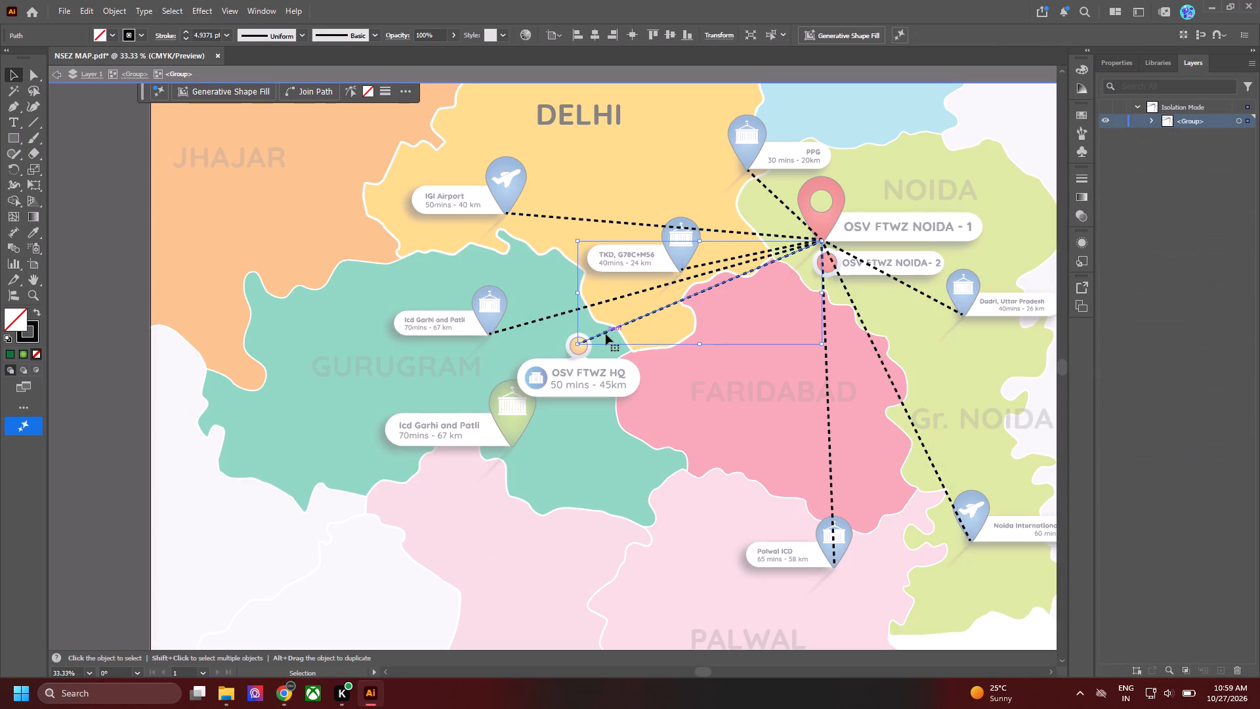
{"action": "left_click_drag", "start_coordinate": [606, 331], "coordinate": [604, 358], "text": "alt"}
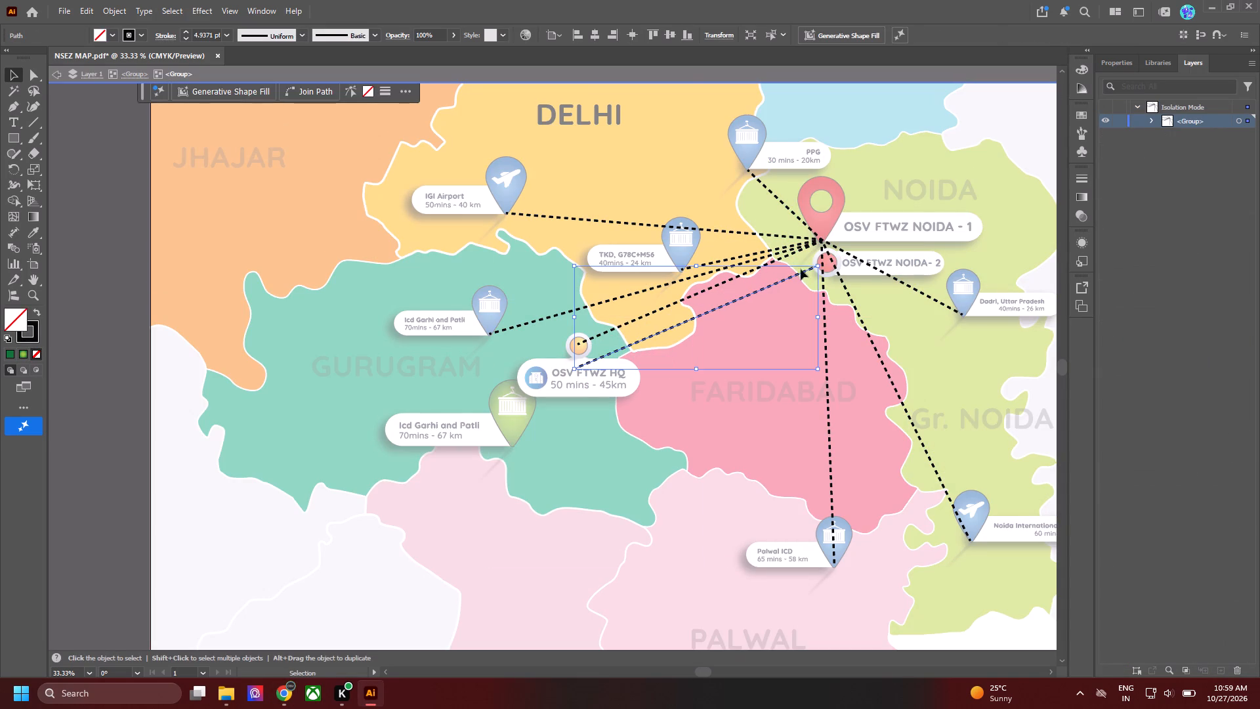
Reposition the copied dotted line's ends to join the OSV FTWZ Noida - 1 pin tip with the green pin's tip, and exit isolation.
{"action": "key", "text": "a"}
{"action": "left_click_drag", "start_coordinate": [816, 266], "coordinate": [795, 326]}
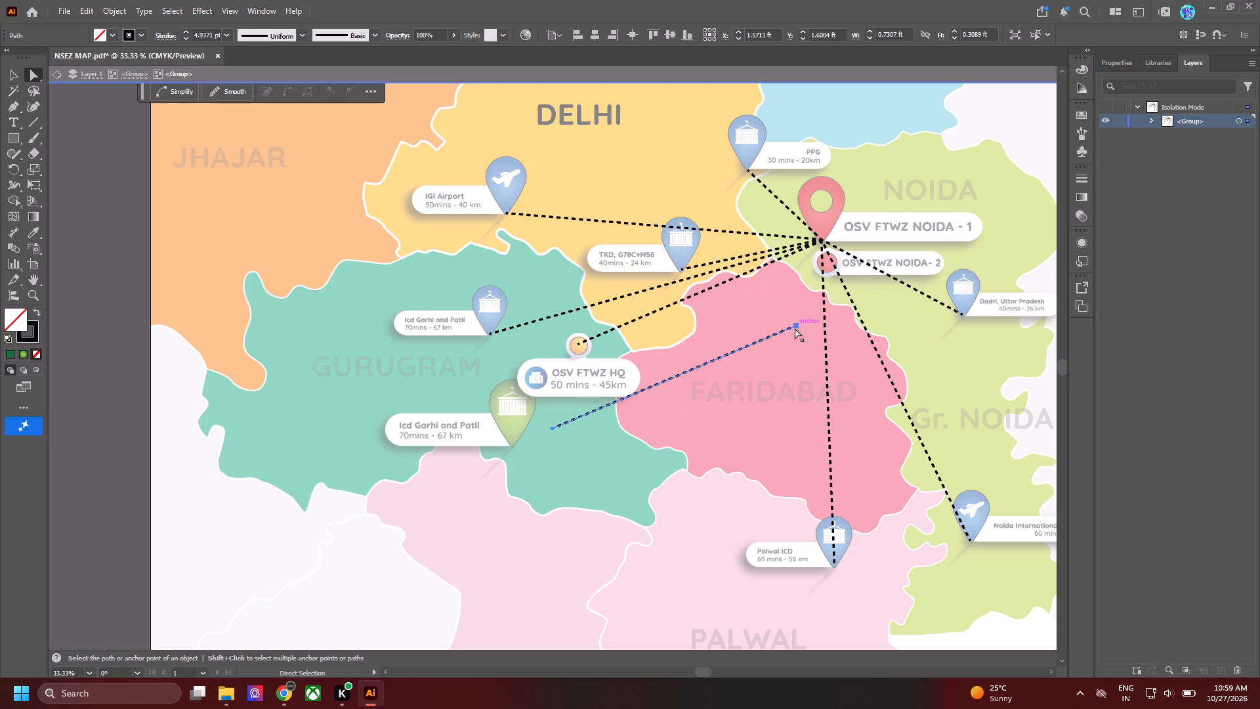
{"action": "left_click", "coordinate": [795, 322]}
{"action": "left_click", "coordinate": [795, 322]}
{"action": "left_click", "coordinate": [795, 324]}
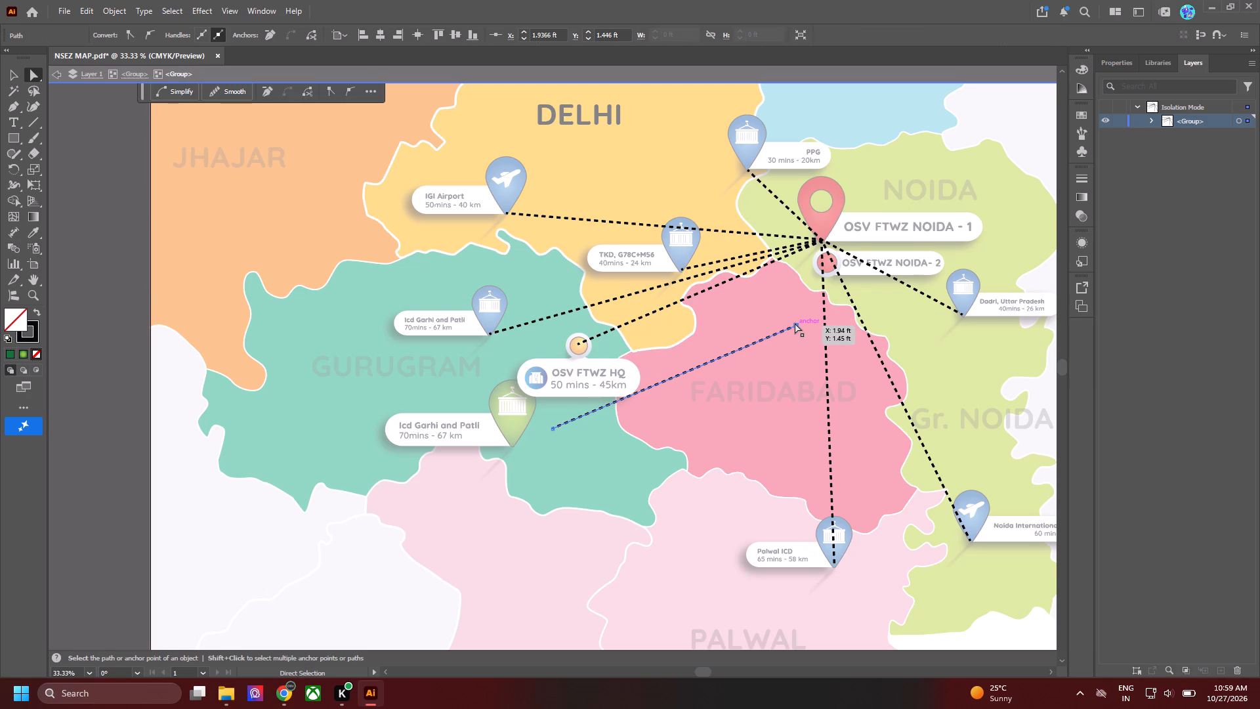
{"action": "left_click_drag", "start_coordinate": [795, 323], "coordinate": [817, 239]}
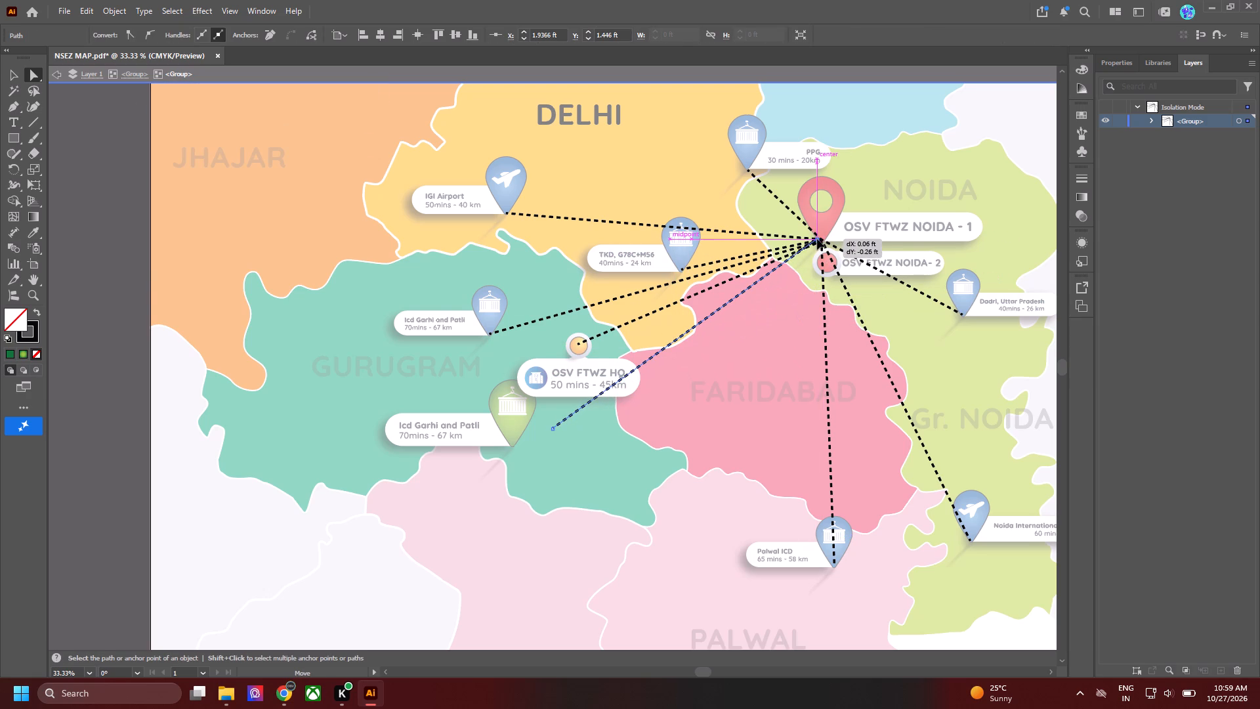
{"action": "left_click_drag", "start_coordinate": [817, 239], "coordinate": [822, 240]}
{"action": "left_click_drag", "start_coordinate": [553, 427], "coordinate": [517, 447]}
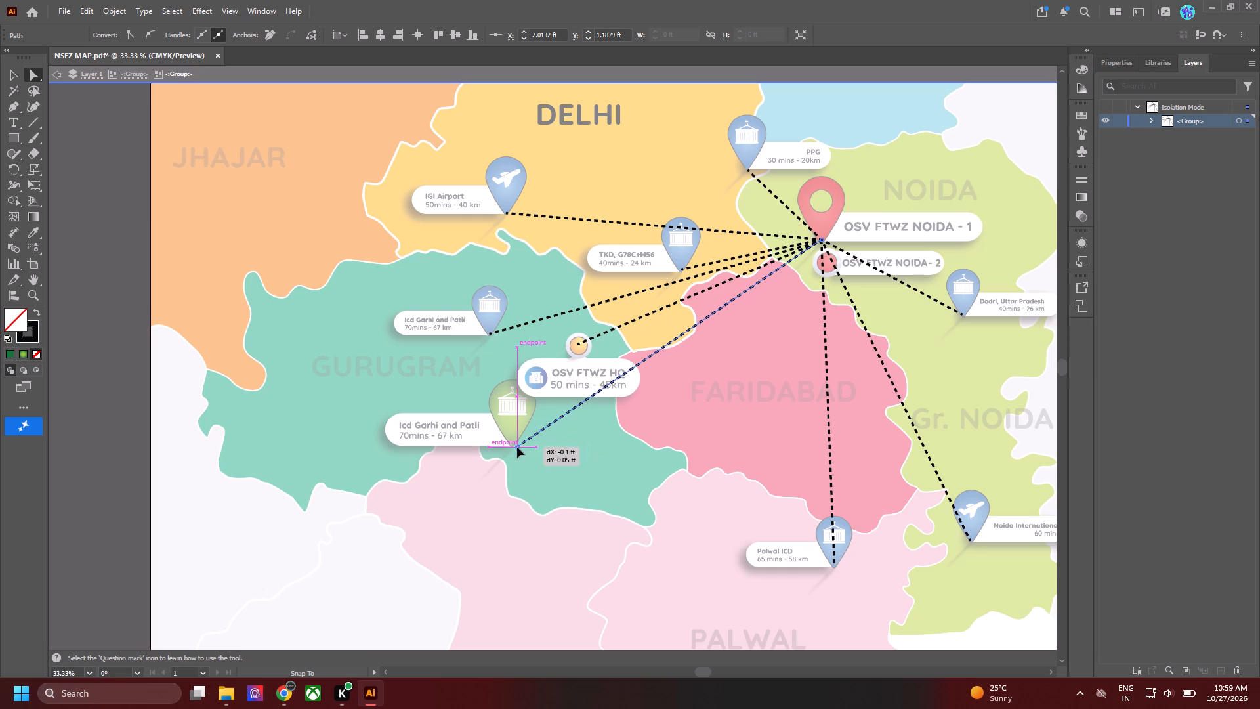
{"action": "left_click_drag", "start_coordinate": [517, 447], "coordinate": [514, 442]}
{"action": "scroll", "coordinate": [490, 459], "scroll_direction": "up", "scroll_amount": 3, "text": "alt"}
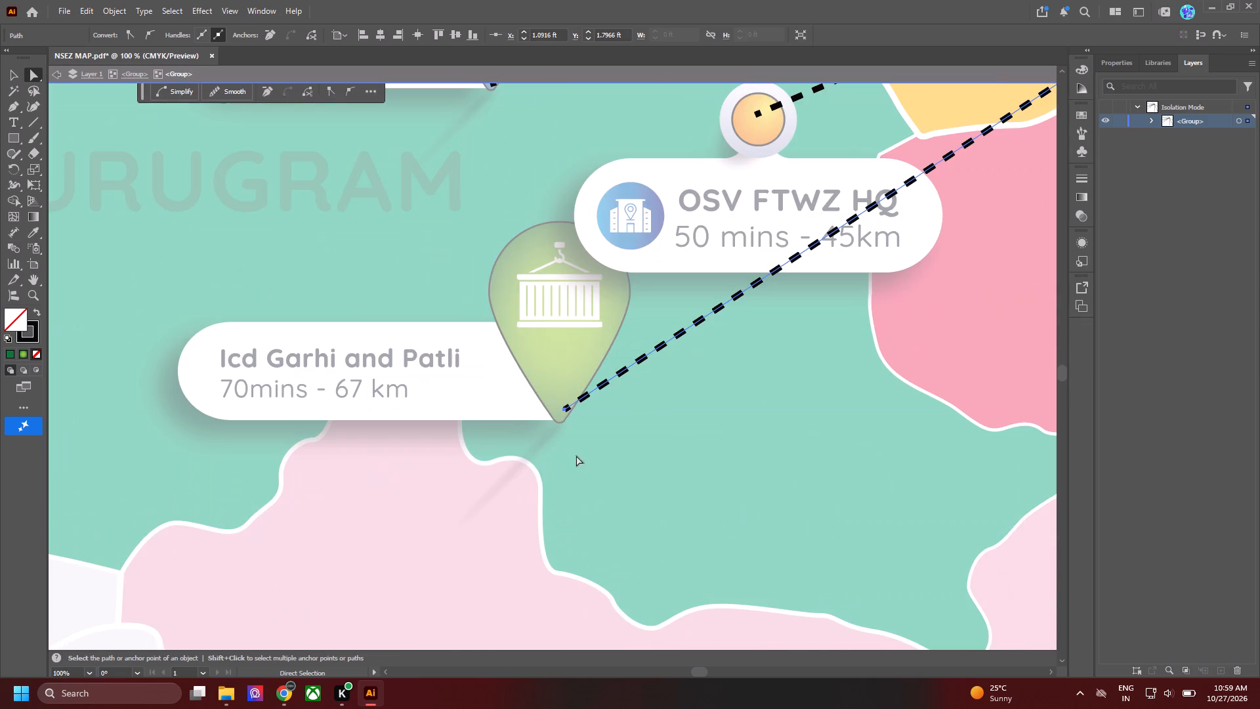
{"action": "left_click", "coordinate": [694, 398]}
{"action": "key", "text": "space"}
{"action": "key", "text": "space"}
{"action": "left_click_drag", "start_coordinate": [771, 368], "coordinate": [560, 479]}
{"action": "double_click", "coordinate": [560, 479]}
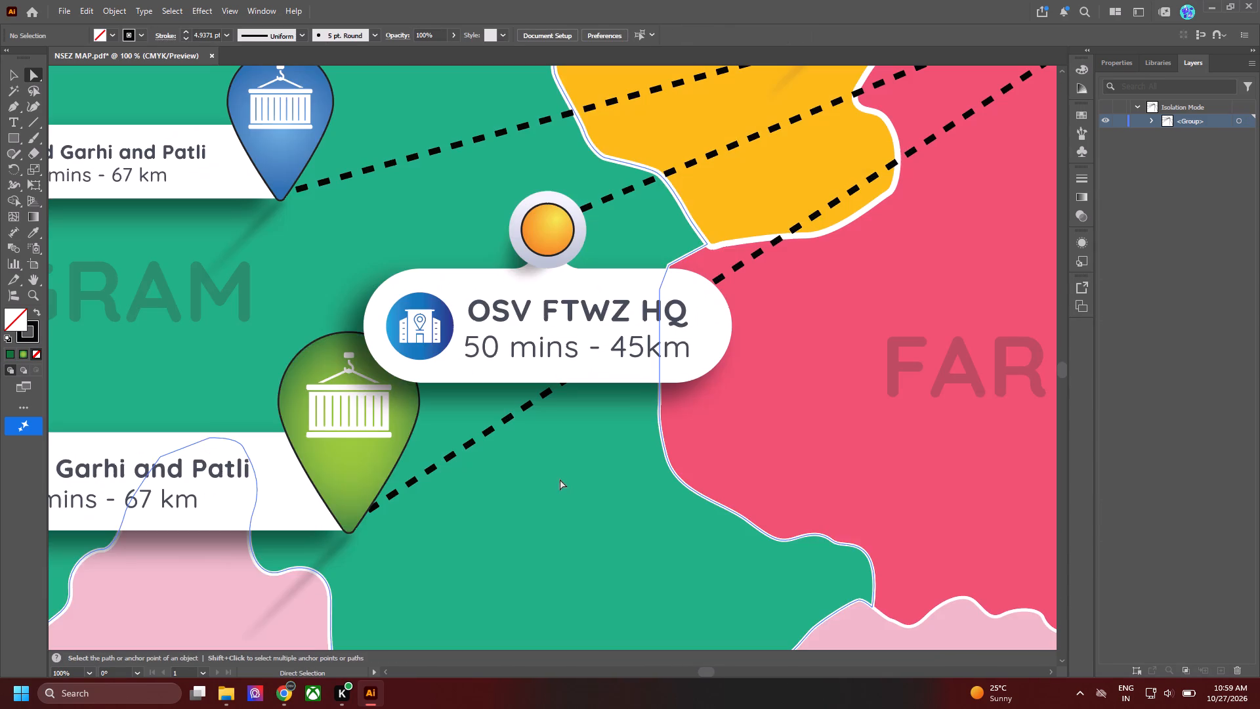
Isolate the outlined text group inside the green pin's Icd Garhi and Patli label.
{"action": "key", "text": "v"}
{"action": "key", "text": "space"}
{"action": "key", "text": "space"}
{"action": "key", "text": "space"}
{"action": "left_click_drag", "start_coordinate": [361, 465], "coordinate": [777, 376]}
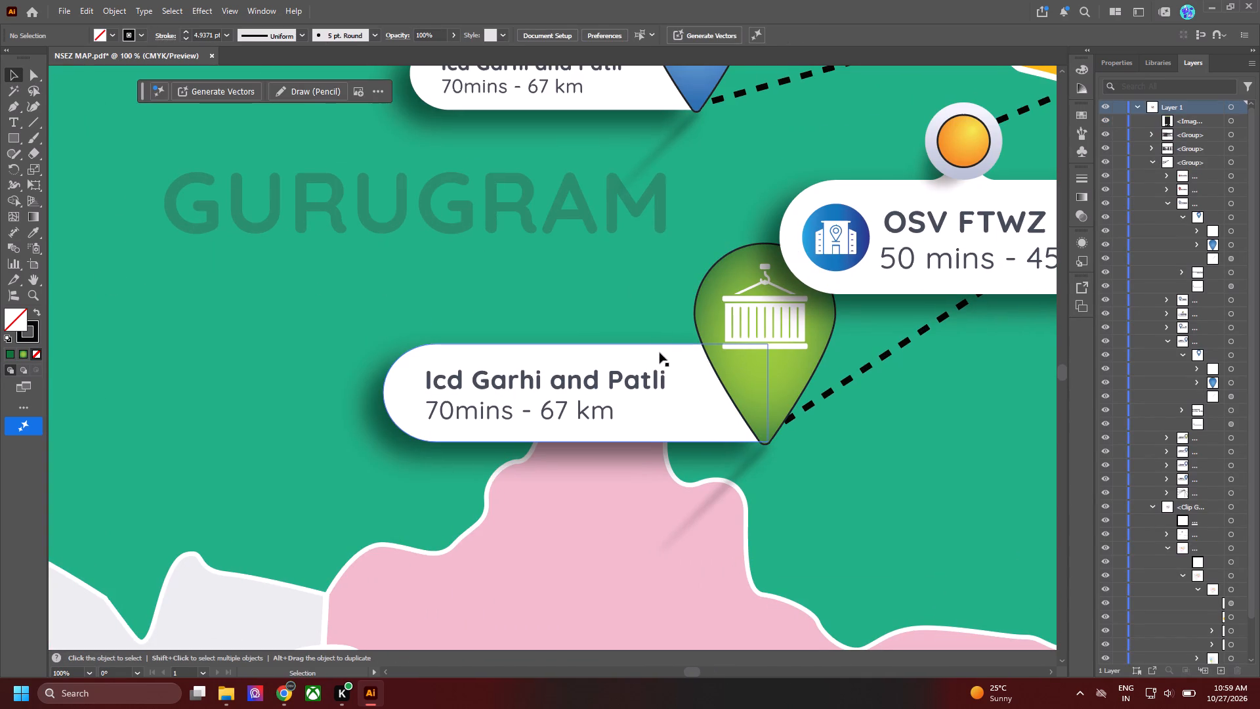
{"action": "key", "text": "t"}
{"action": "key", "text": "v"}
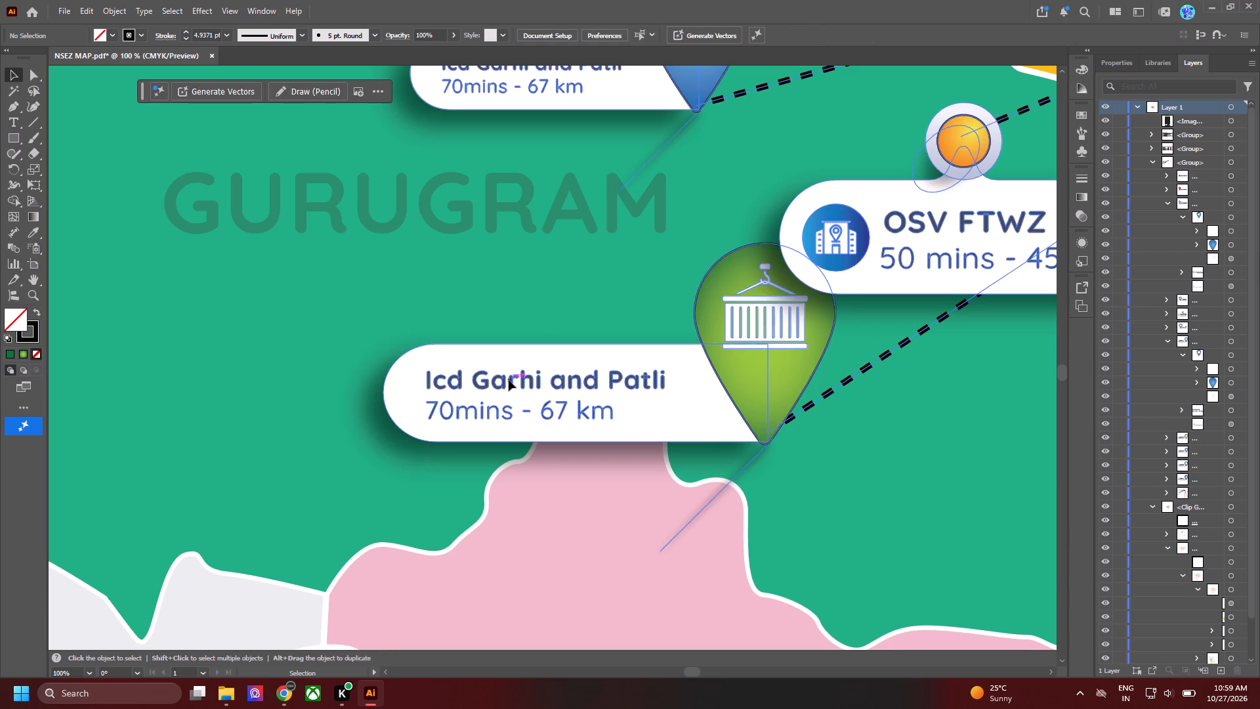
{"action": "double_click", "coordinate": [509, 380]}
{"action": "left_click", "coordinate": [509, 380]}
{"action": "double_click", "coordinate": [509, 380]}
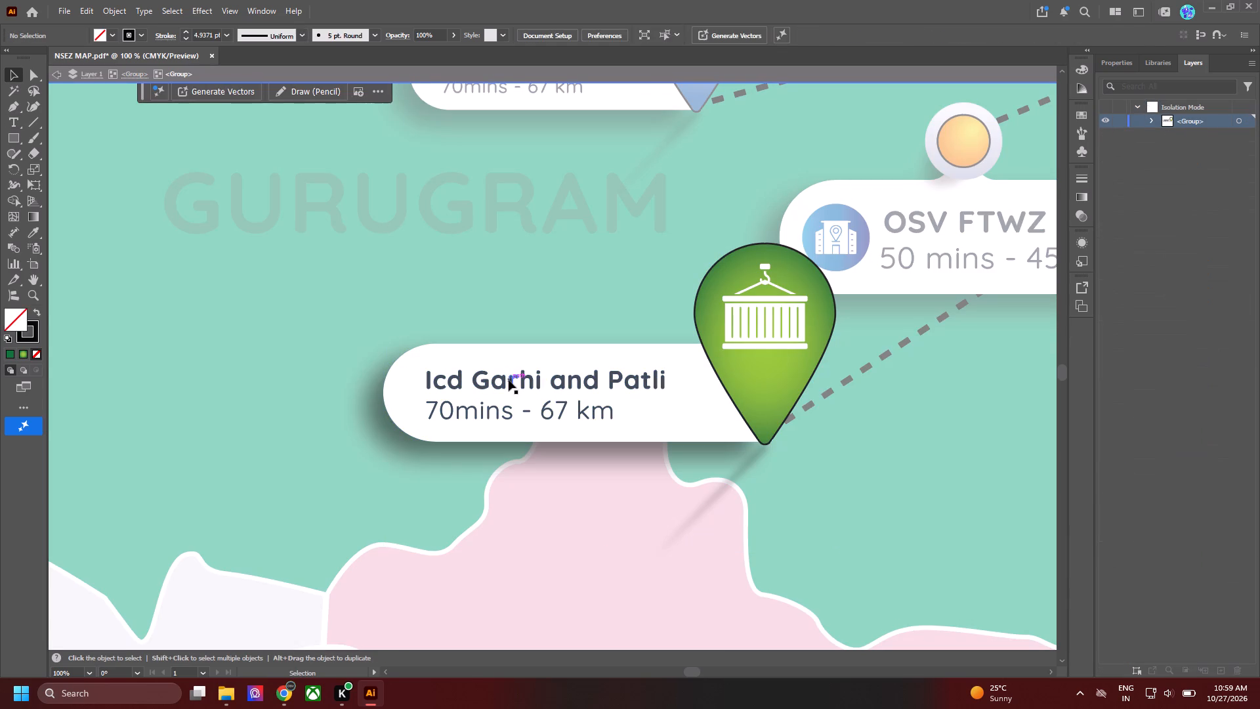
{"action": "left_click", "coordinate": [509, 380]}
{"action": "double_click", "coordinate": [509, 380]}
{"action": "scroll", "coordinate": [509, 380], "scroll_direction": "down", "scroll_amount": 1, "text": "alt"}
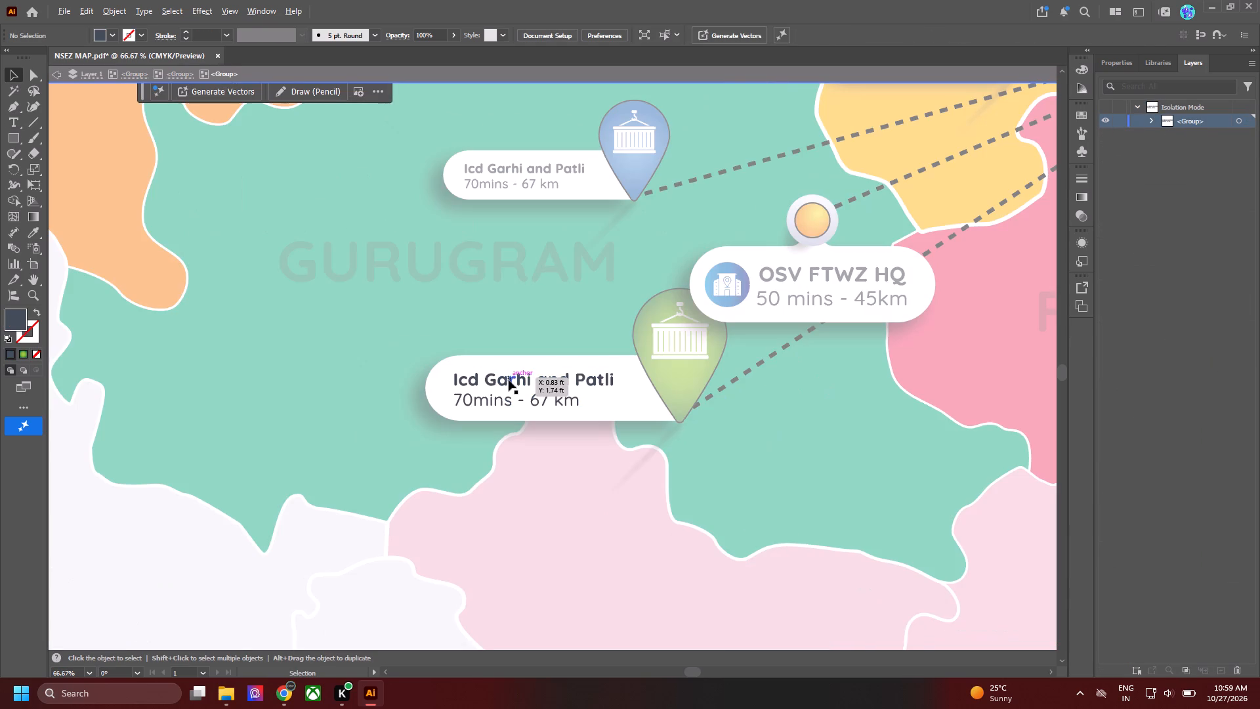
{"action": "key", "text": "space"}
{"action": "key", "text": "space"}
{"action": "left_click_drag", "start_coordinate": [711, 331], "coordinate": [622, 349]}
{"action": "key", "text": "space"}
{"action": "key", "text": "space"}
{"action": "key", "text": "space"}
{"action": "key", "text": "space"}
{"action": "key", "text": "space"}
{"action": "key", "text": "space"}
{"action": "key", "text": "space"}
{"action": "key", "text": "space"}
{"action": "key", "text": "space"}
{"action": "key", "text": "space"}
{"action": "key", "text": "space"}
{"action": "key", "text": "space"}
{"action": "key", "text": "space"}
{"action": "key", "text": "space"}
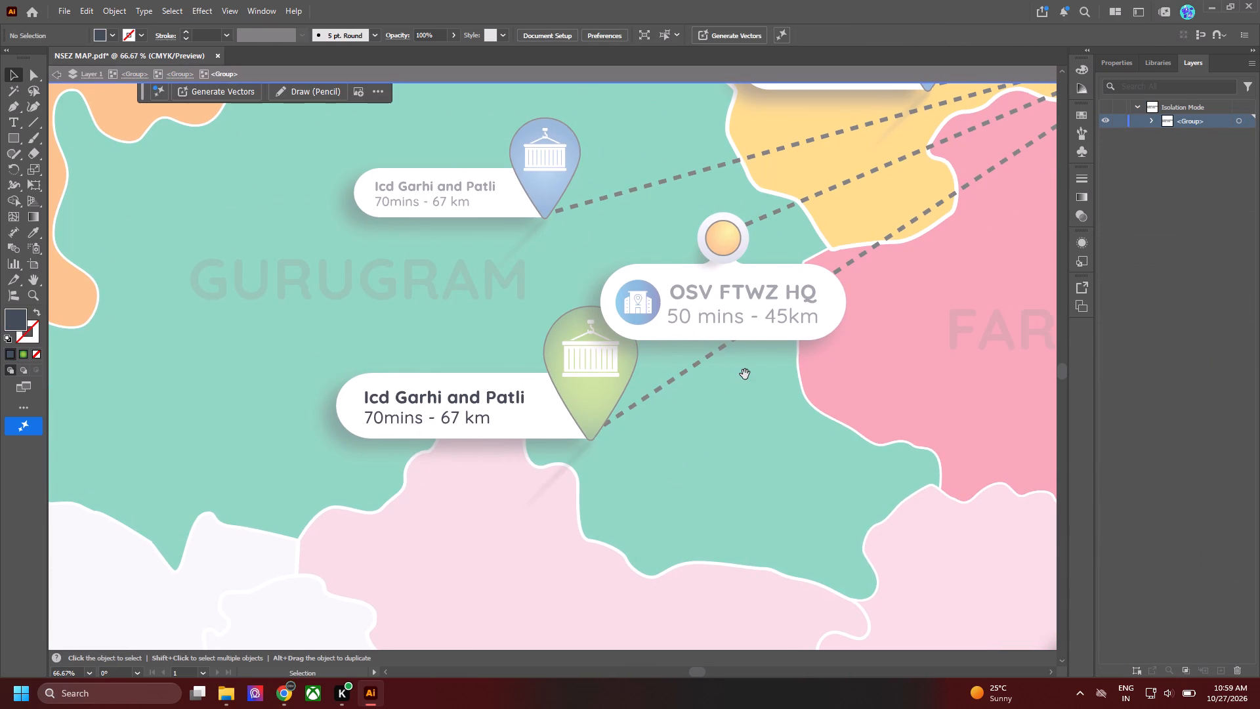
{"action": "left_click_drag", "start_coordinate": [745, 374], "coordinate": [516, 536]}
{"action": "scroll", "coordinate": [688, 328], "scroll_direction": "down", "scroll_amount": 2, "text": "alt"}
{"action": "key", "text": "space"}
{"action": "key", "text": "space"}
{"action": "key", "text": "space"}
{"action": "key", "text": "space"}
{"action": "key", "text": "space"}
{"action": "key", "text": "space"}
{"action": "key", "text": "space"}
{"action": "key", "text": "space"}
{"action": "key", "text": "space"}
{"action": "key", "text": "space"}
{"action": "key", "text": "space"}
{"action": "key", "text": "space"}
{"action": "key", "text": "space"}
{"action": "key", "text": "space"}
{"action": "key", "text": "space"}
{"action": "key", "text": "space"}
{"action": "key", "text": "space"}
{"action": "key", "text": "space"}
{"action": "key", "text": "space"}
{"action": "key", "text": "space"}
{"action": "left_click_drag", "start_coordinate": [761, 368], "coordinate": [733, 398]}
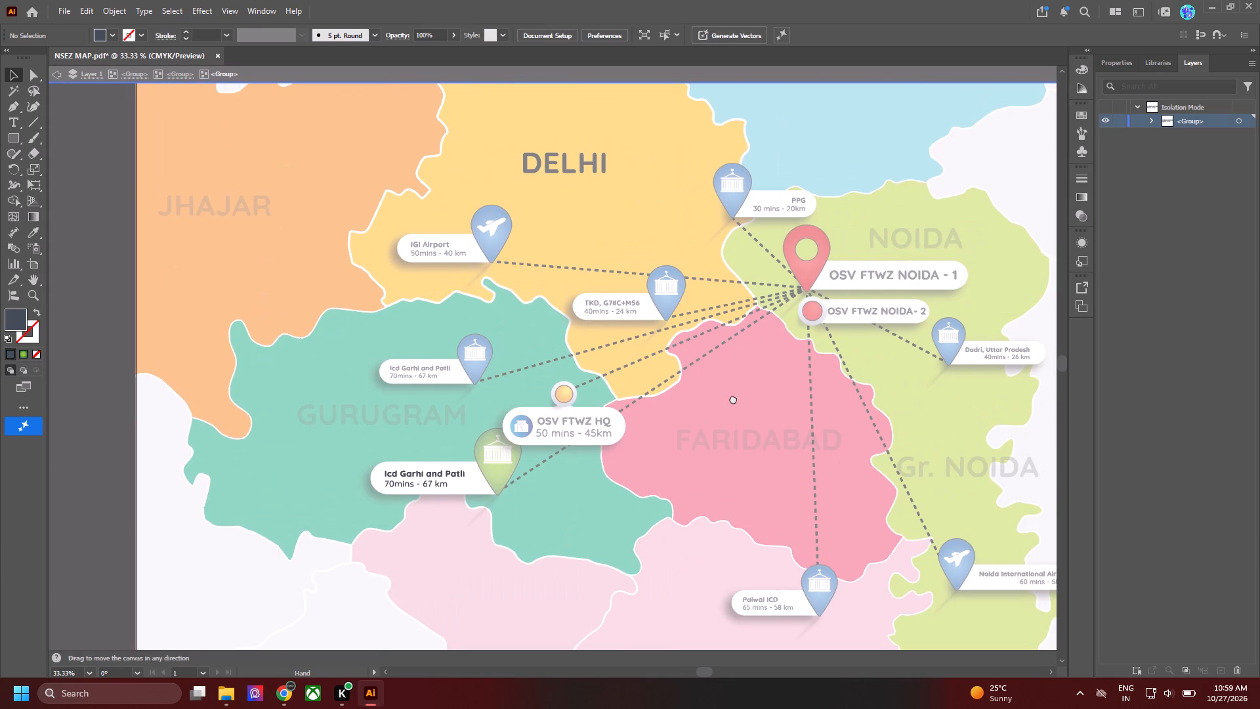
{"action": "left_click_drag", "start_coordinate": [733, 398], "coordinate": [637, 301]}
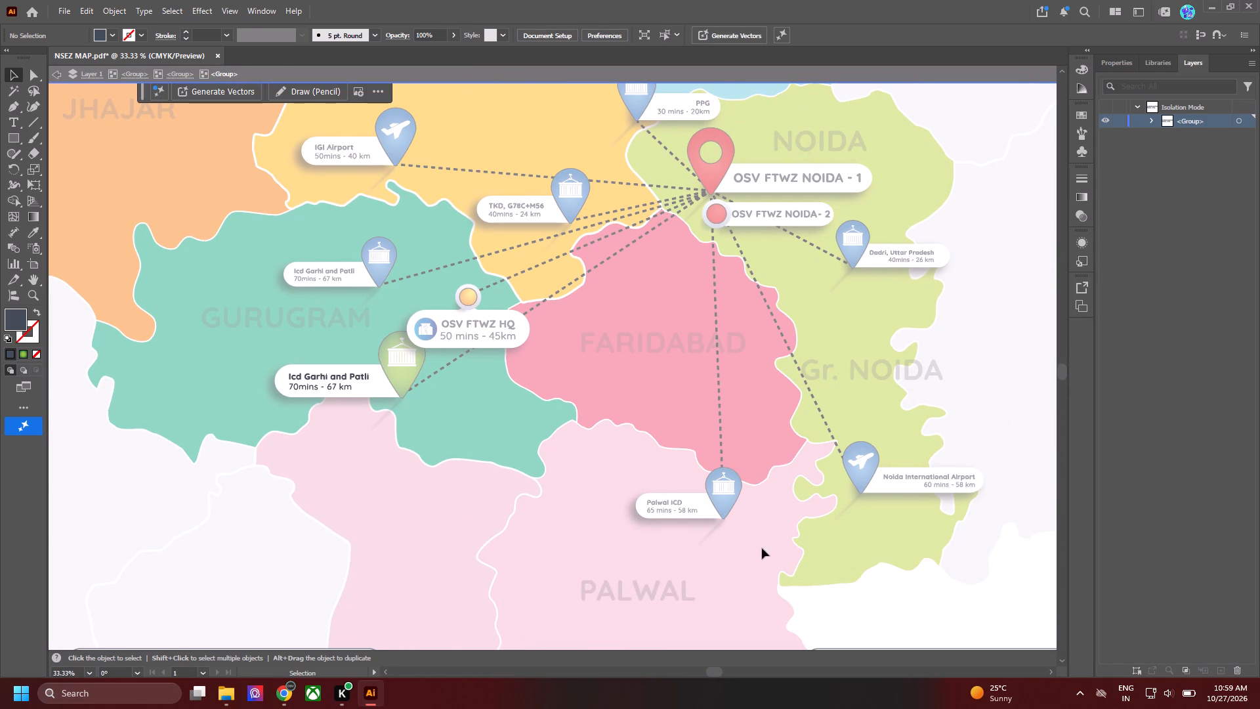
Start a new point text object below the green pin's Icd Garhi and Patli label.
{"action": "scroll", "coordinate": [278, 396], "scroll_direction": "up", "scroll_amount": 1, "text": "alt"}
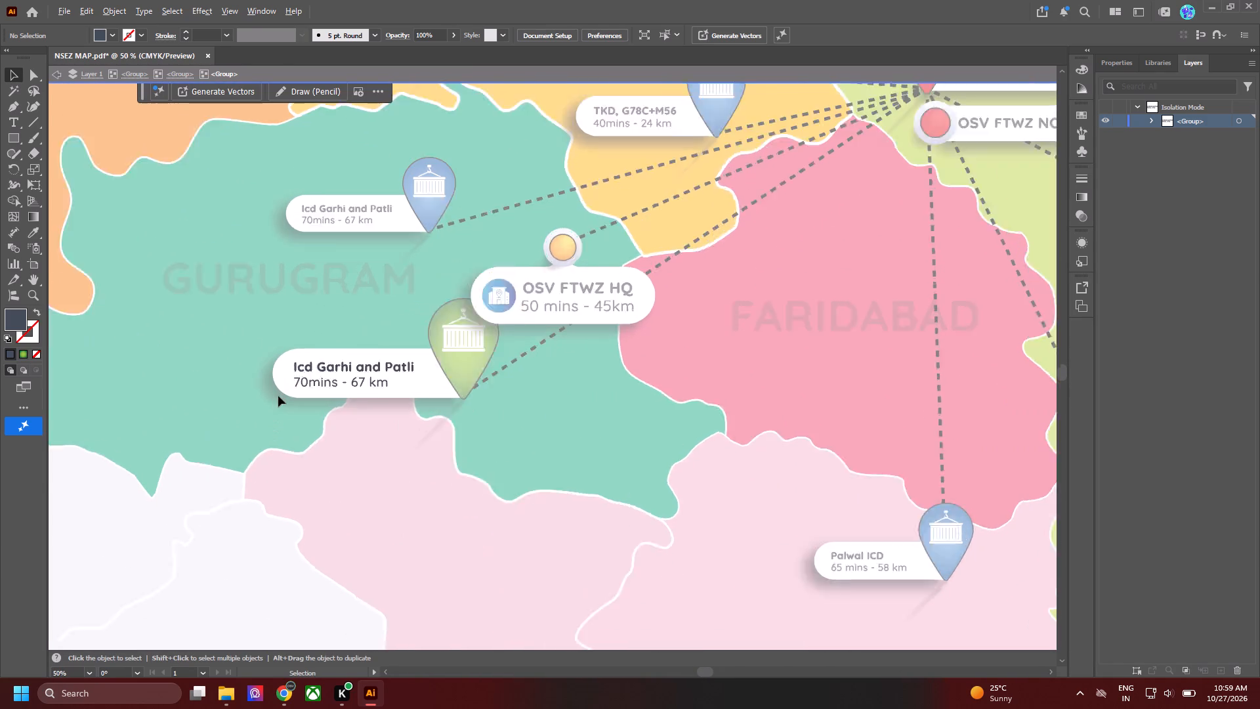
{"action": "scroll", "coordinate": [278, 396], "scroll_direction": "up", "scroll_amount": 1, "text": "alt"}
{"action": "left_click", "coordinate": [321, 363]}
{"action": "left_click", "coordinate": [306, 461]}
{"action": "key", "text": "t"}
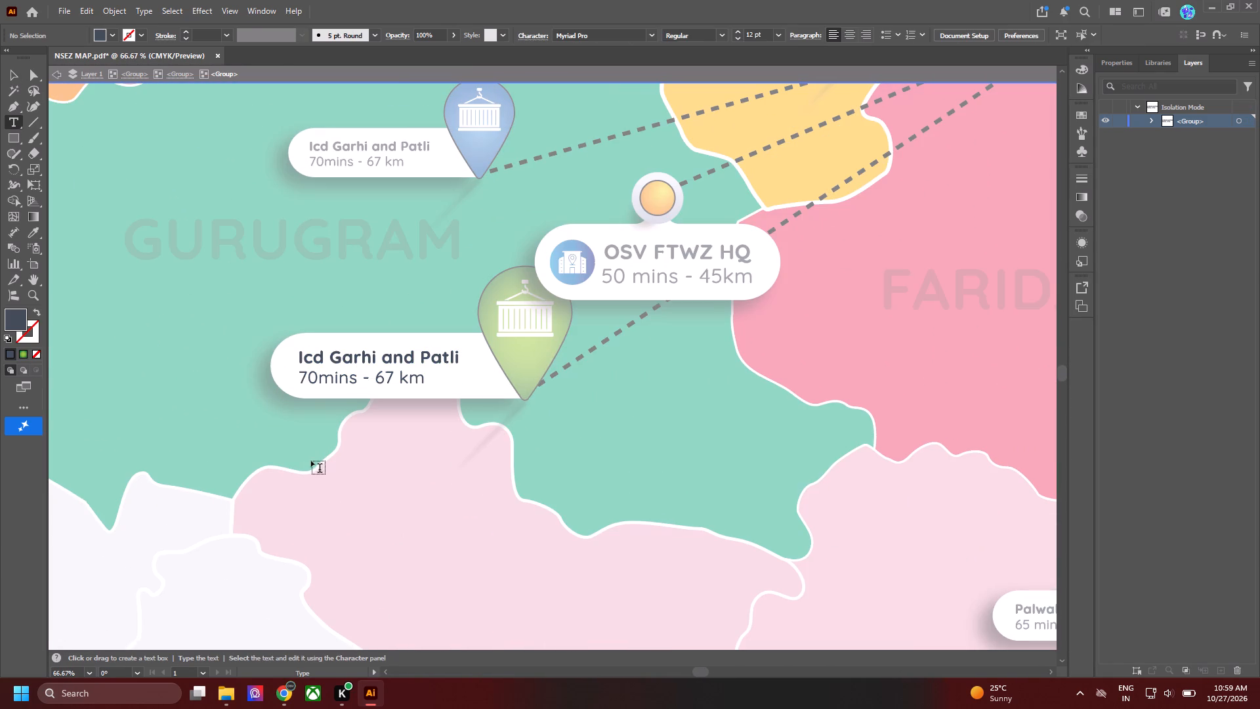
{"action": "left_click", "coordinate": [341, 465]}
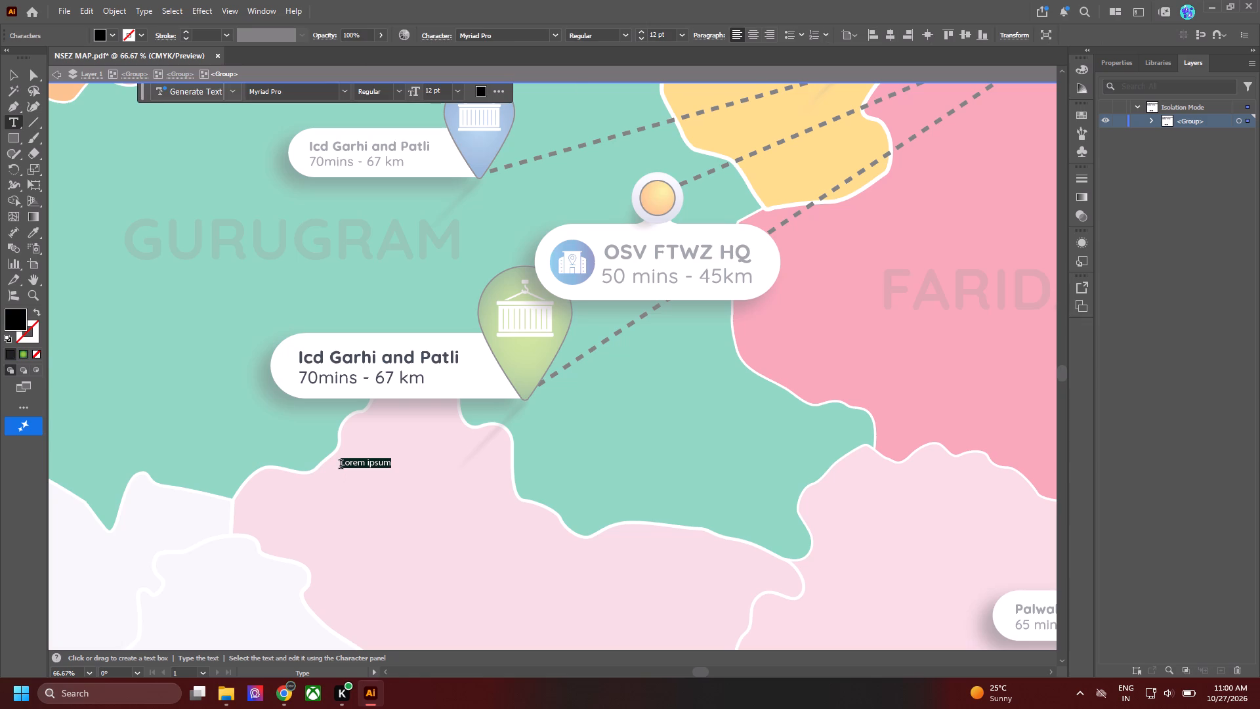
Enter VVDN Technologies as the new text object's content, checking the company name's spelling against the Google Maps directions in Chrome.
{"action": "key", "text": "alt+Tab"}
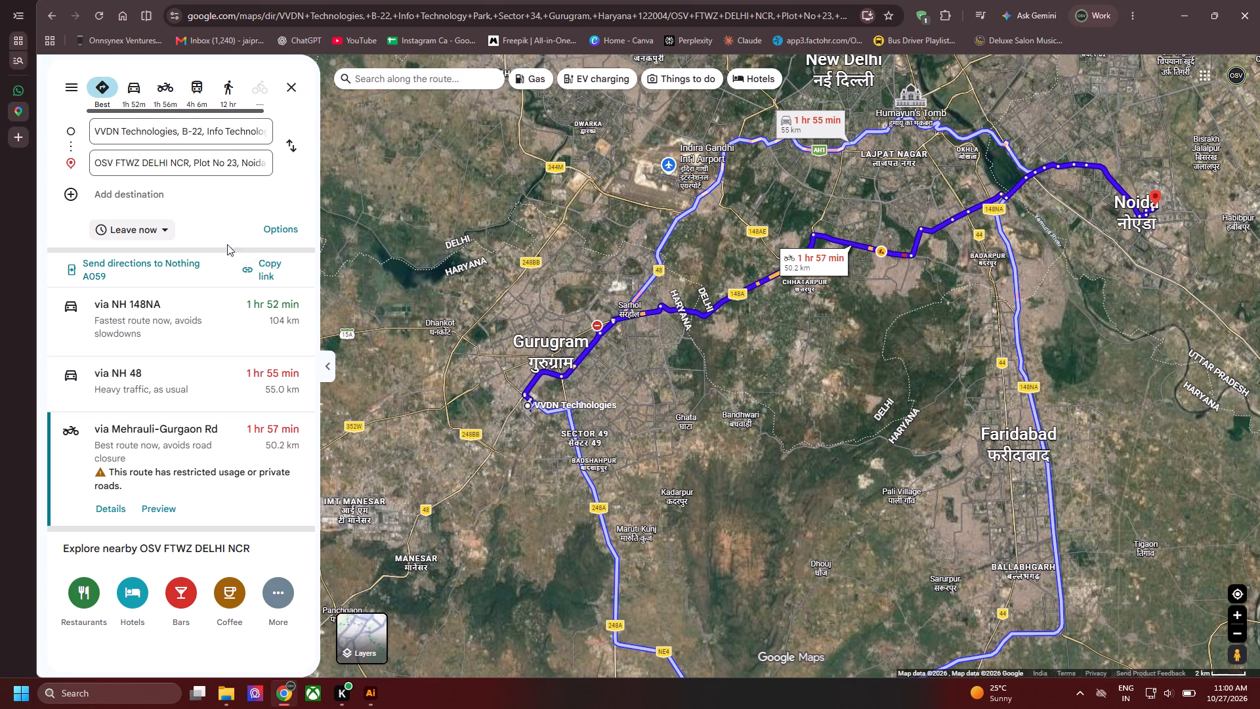
{"action": "left_click", "coordinate": [102, 133]}
{"action": "left_click_drag", "start_coordinate": [99, 133], "coordinate": [97, 133]}
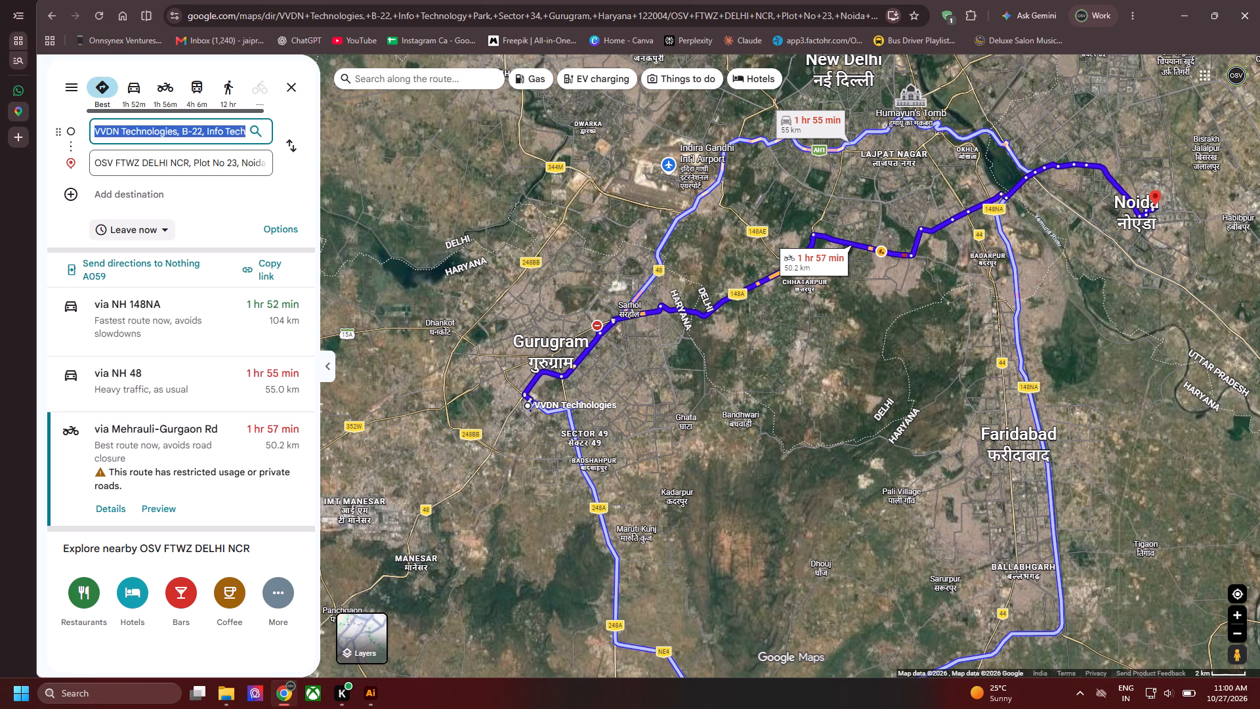
{"action": "left_click_drag", "start_coordinate": [97, 133], "coordinate": [80, 132]}
{"action": "key", "text": "alt+Tab"}
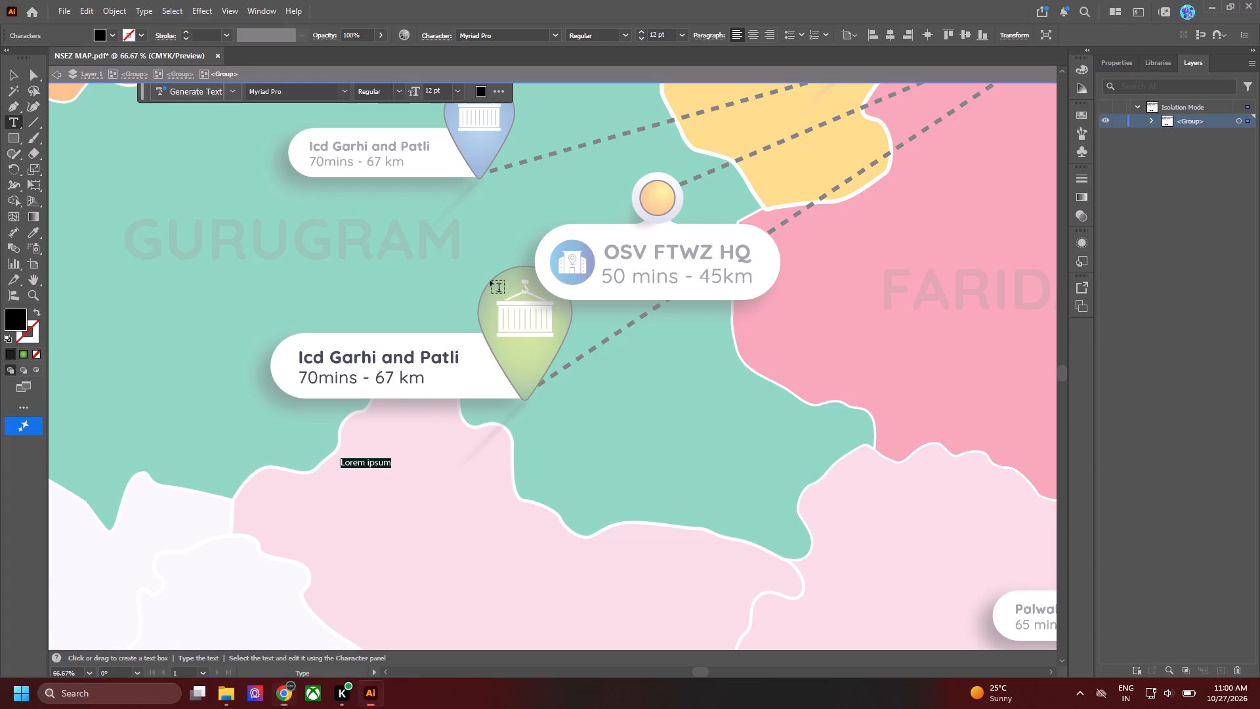
{"action": "type", "text": "VVDN"}
{"action": "key", "text": "space"}
{"action": "key", "text": "alt+Tab"}
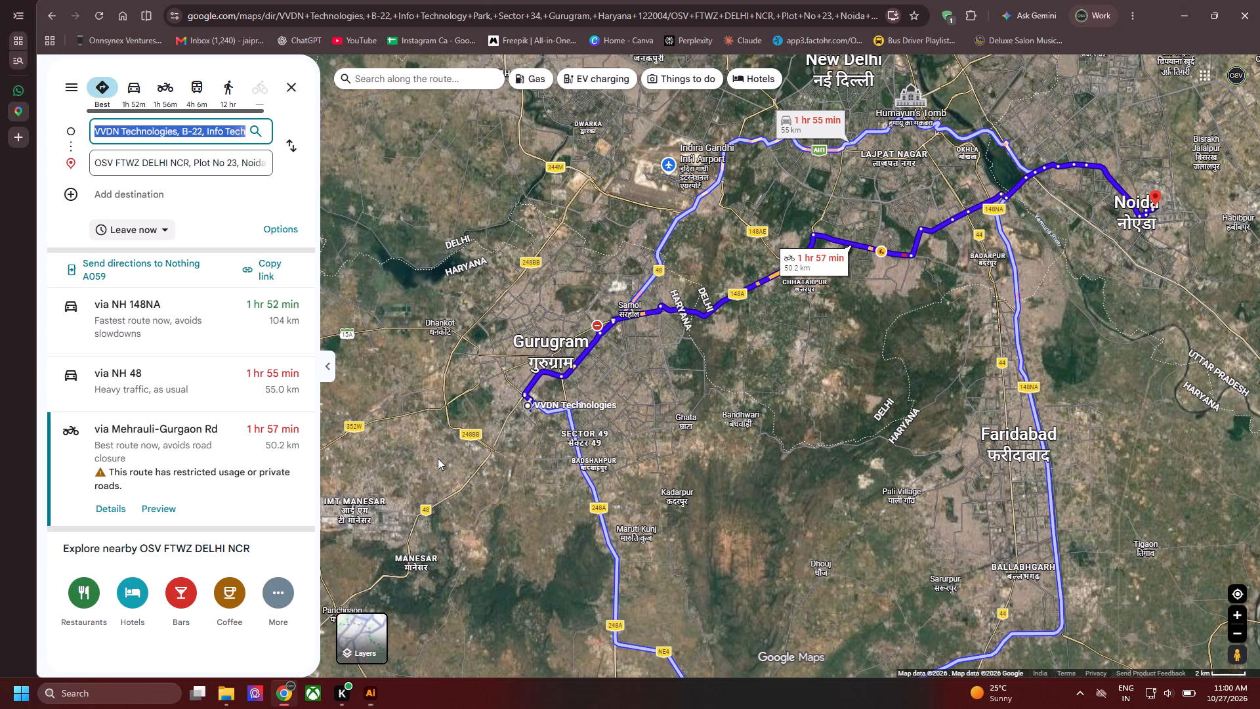
{"action": "key", "text": "alt+Tab"}
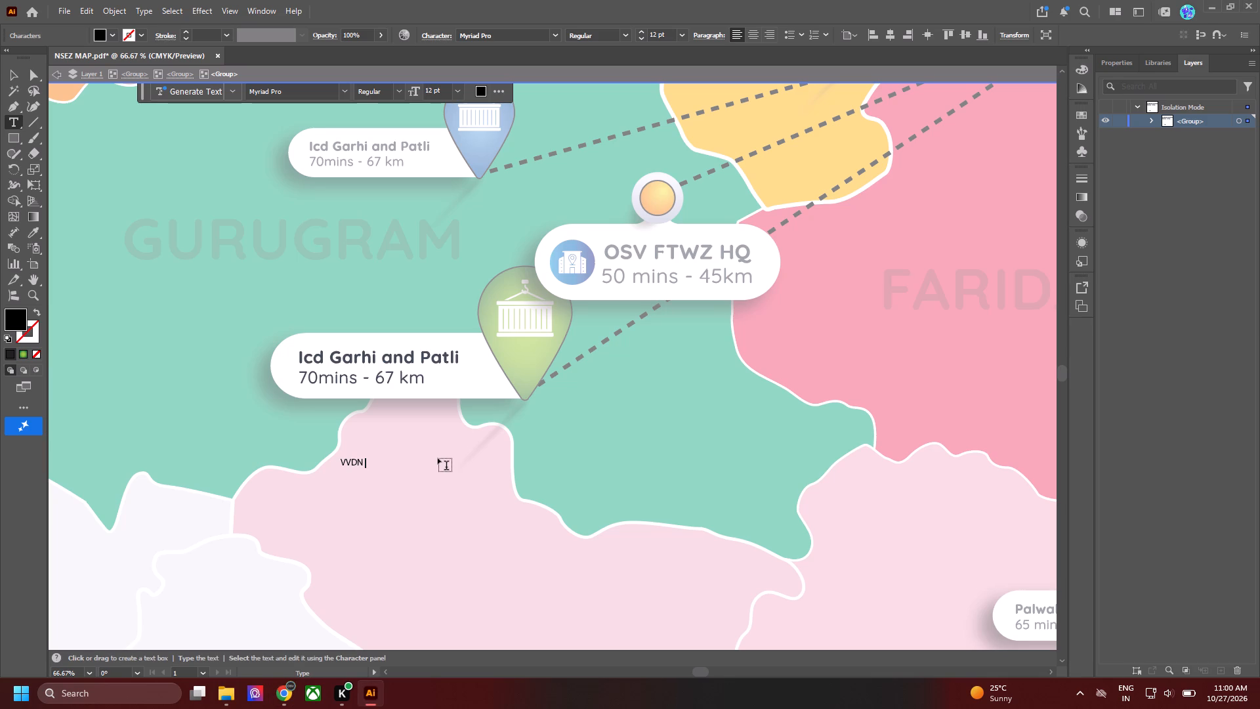
{"action": "type", "text": "Te"}
{"action": "key", "text": "c"}
{"action": "key", "text": "alt+Tab"}
{"action": "key", "text": "alt+Tab"}
{"action": "key", "text": "h"}
{"action": "type", "text": "nologies"}
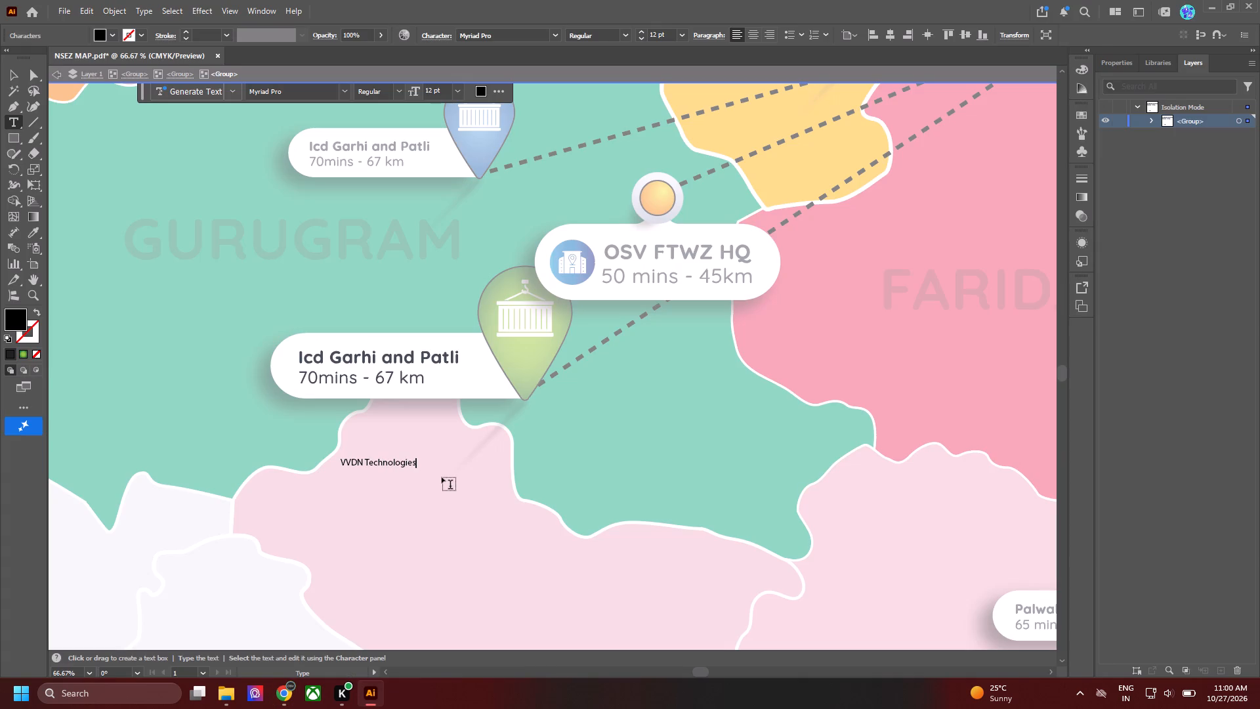
{"action": "left_click", "coordinate": [442, 477]}
Format the VVDN Technologies text in Quicksand Bold at 28 pt.
{"action": "key", "text": "v"}
{"action": "left_click", "coordinate": [377, 461]}
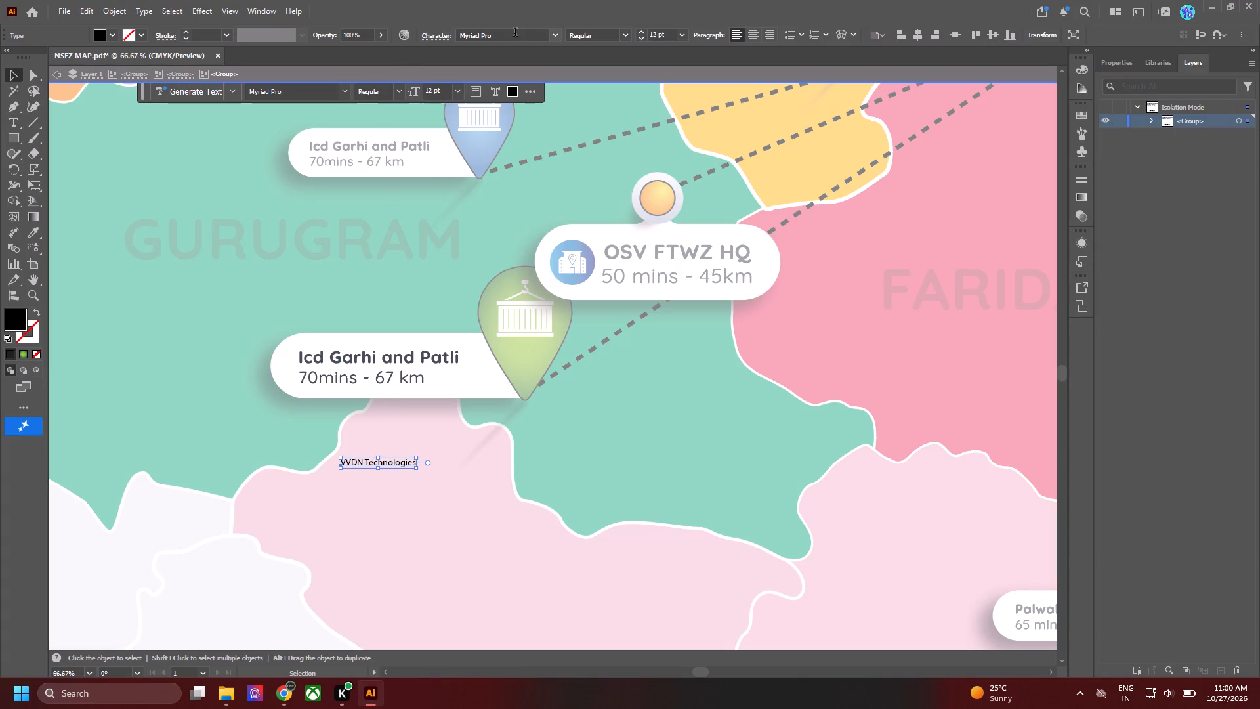
{"action": "left_click", "coordinate": [515, 33]}
{"action": "type", "text": "quick"}
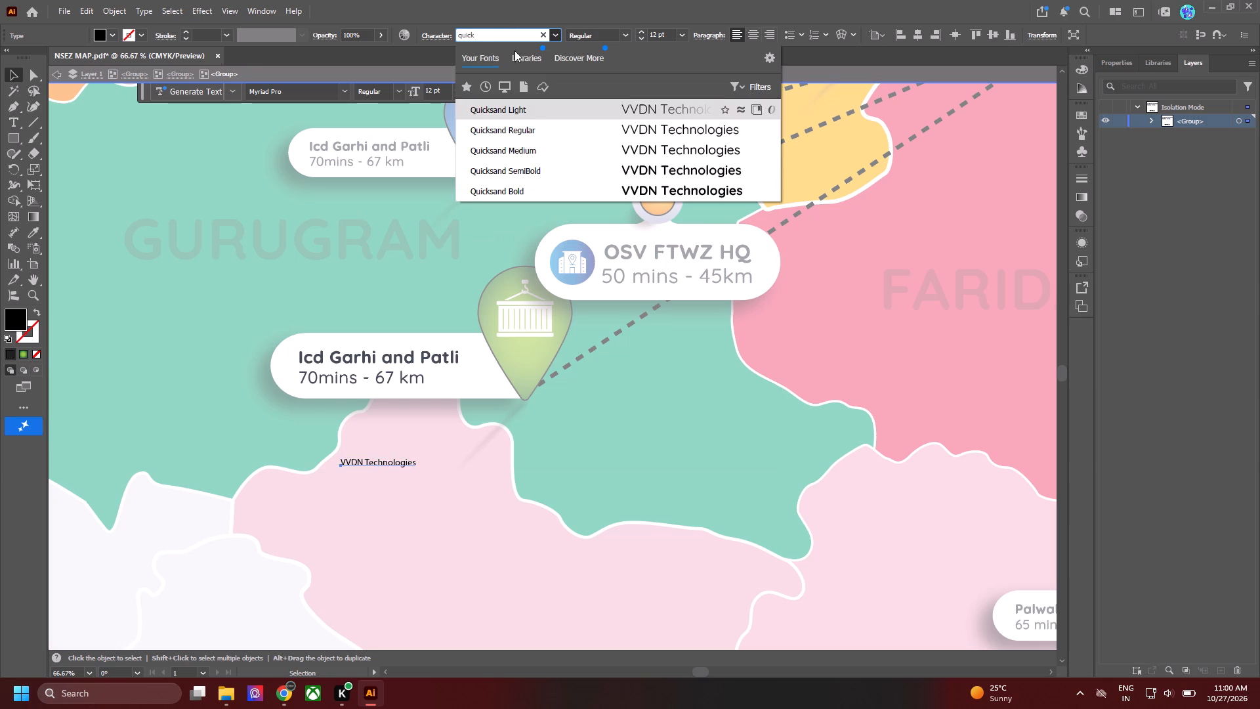
{"action": "left_click", "coordinate": [511, 191]}
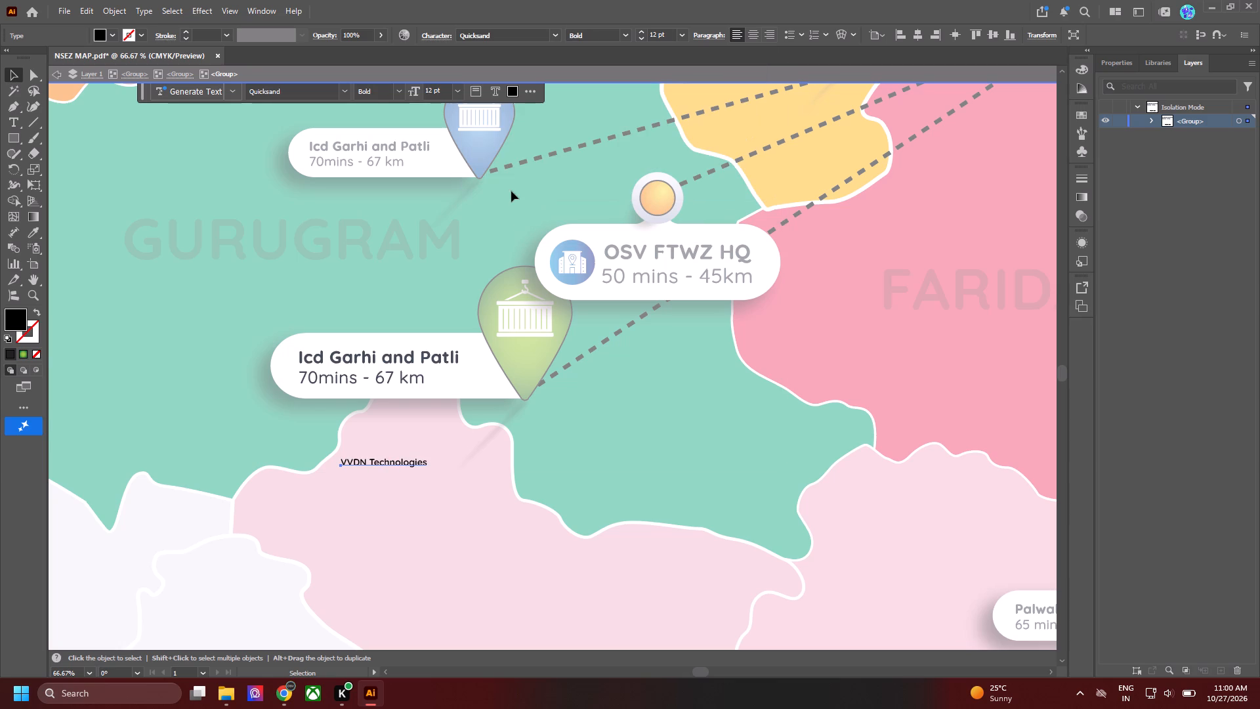
{"action": "triple_click", "coordinate": [643, 30]}
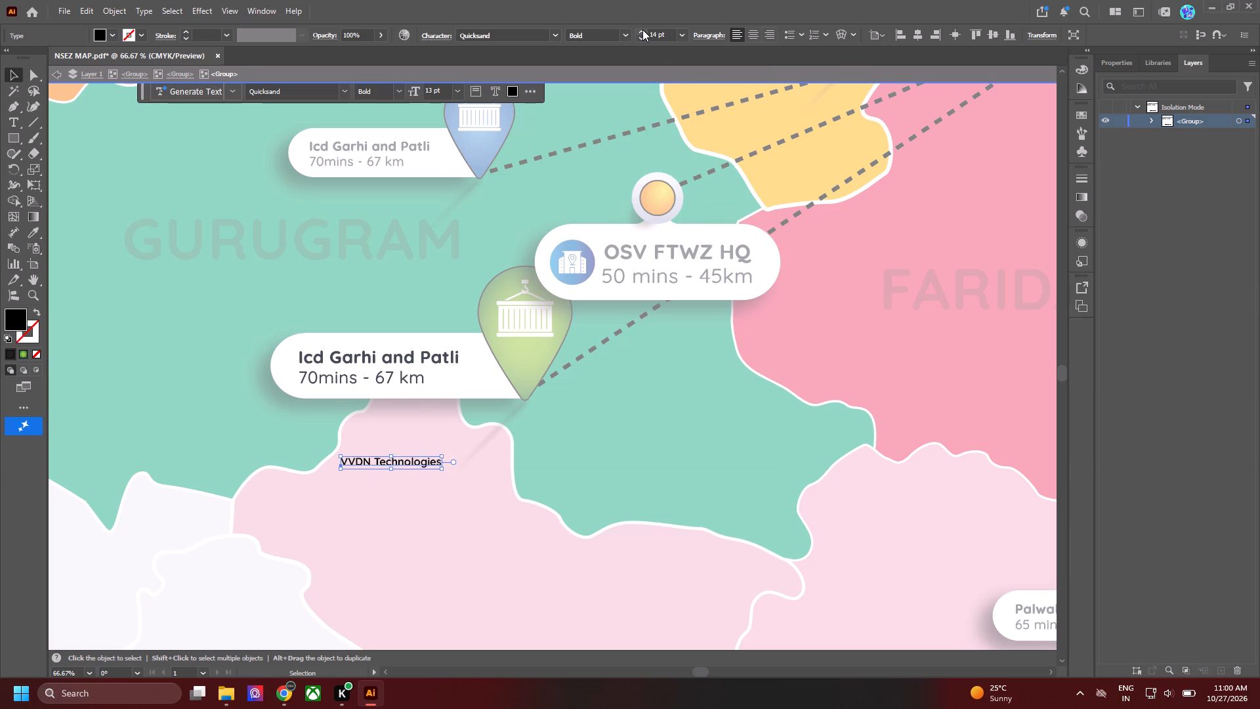
{"action": "triple_click", "coordinate": [642, 30]}
{"action": "triple_click", "coordinate": [642, 30]}
{"action": "triple_click", "coordinate": [642, 30]}
{"action": "triple_click", "coordinate": [642, 30]}
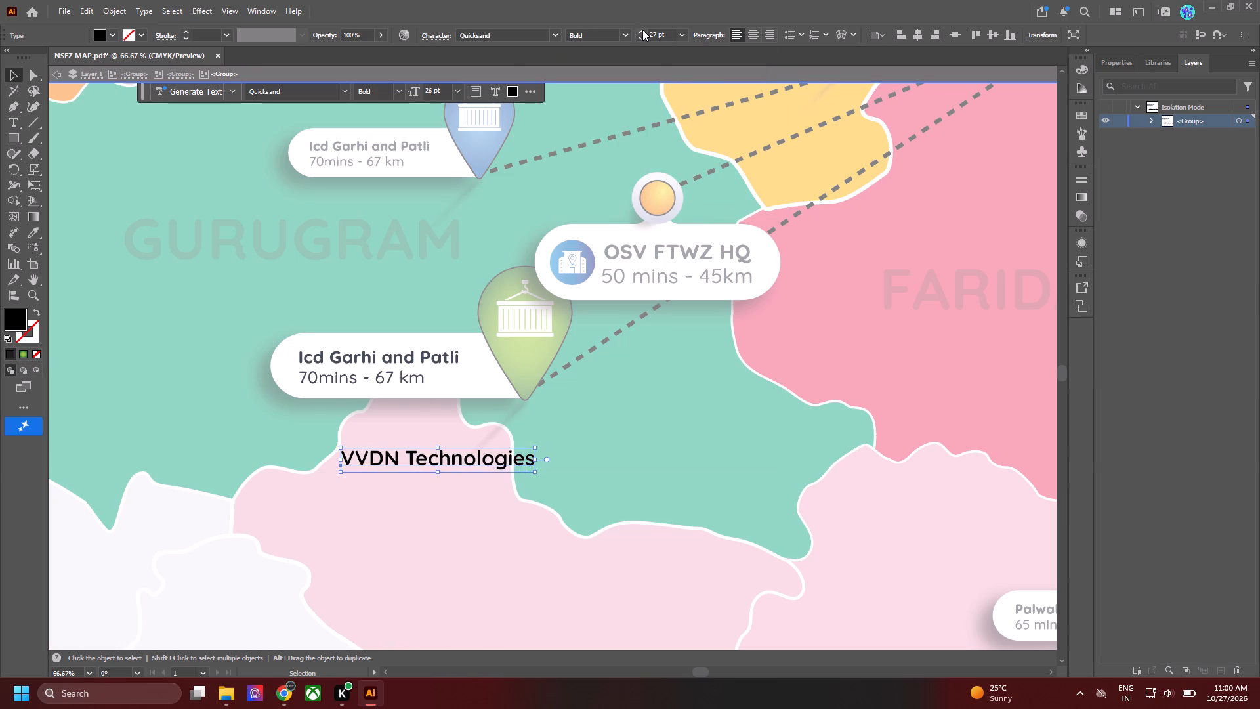
{"action": "left_click", "coordinate": [642, 30]}
Colour the VVDN Technologies text with the dark grey sampled from the Icd Garhi and Patli lettering.
{"action": "scroll", "coordinate": [329, 383], "scroll_direction": "up", "scroll_amount": 2, "text": "alt"}
{"action": "scroll", "coordinate": [329, 383], "scroll_direction": "down", "scroll_amount": 1, "text": "alt"}
{"action": "scroll", "coordinate": [329, 383], "scroll_direction": "up", "scroll_amount": 3, "text": "alt"}
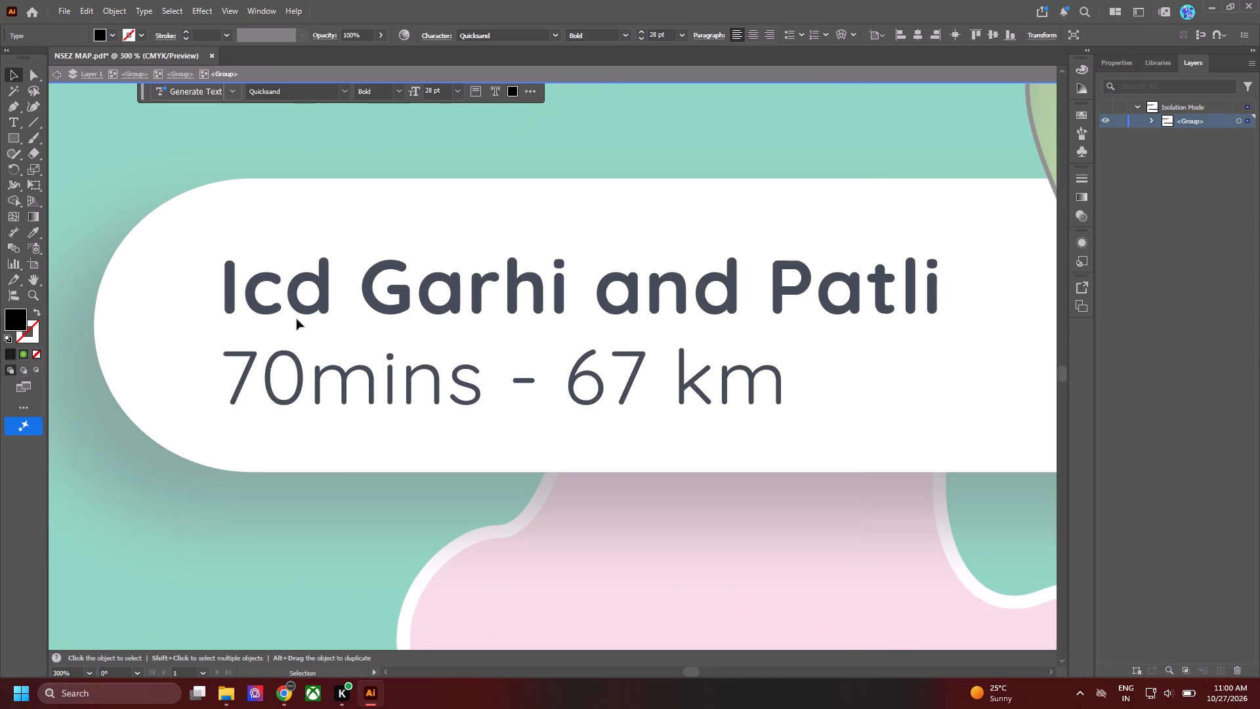
{"action": "key", "text": "i"}
{"action": "key", "text": "i"}
{"action": "key", "text": "i"}
{"action": "key", "text": "i"}
{"action": "key", "text": "i"}
{"action": "key", "text": "i"}
{"action": "key", "text": "i"}
{"action": "key", "text": "i"}
{"action": "left_click", "coordinate": [294, 295]}
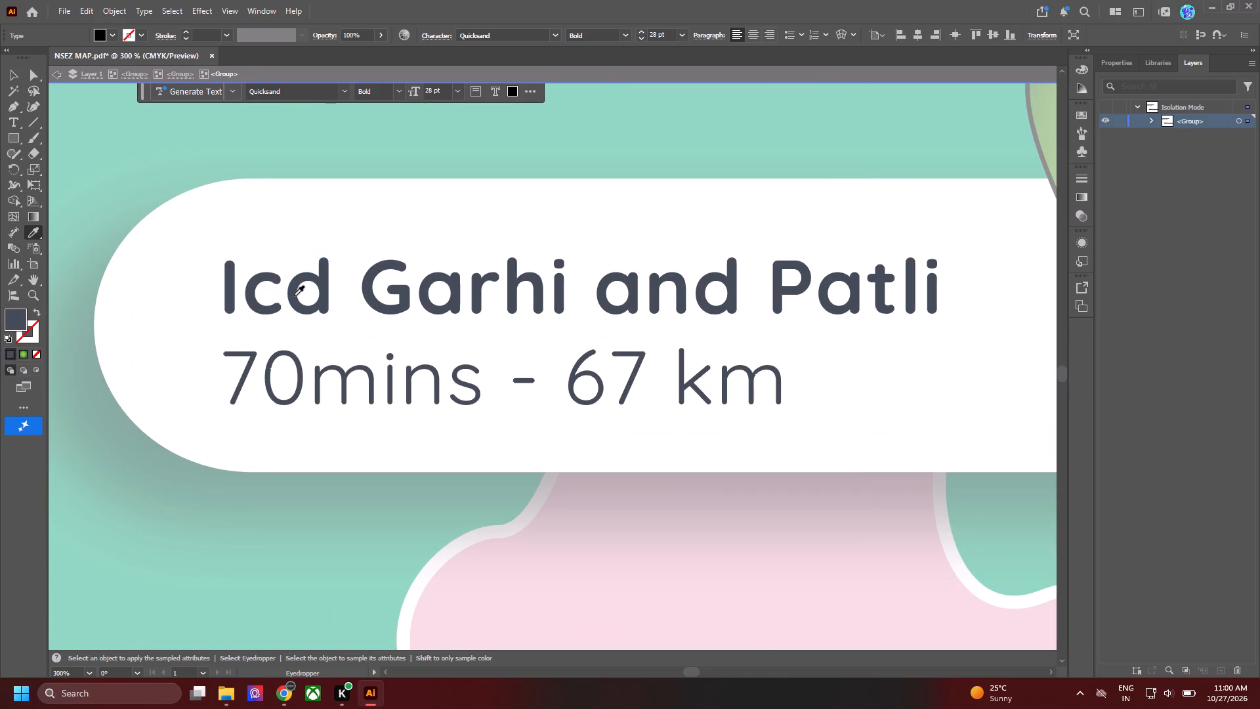
{"action": "key", "text": "v"}
Move the VVDN Technologies text beside the Icd Garhi and Patli heading and scale it down to about 21 pt to match.
{"action": "scroll", "coordinate": [346, 207], "scroll_direction": "down", "scroll_amount": 1, "text": "alt"}
{"action": "scroll", "coordinate": [346, 207], "scroll_direction": "up", "scroll_amount": 1, "text": "alt"}
{"action": "scroll", "coordinate": [346, 207], "scroll_direction": "down", "scroll_amount": 1, "text": "alt"}
{"action": "left_click_drag", "start_coordinate": [514, 574], "coordinate": [478, 377]}
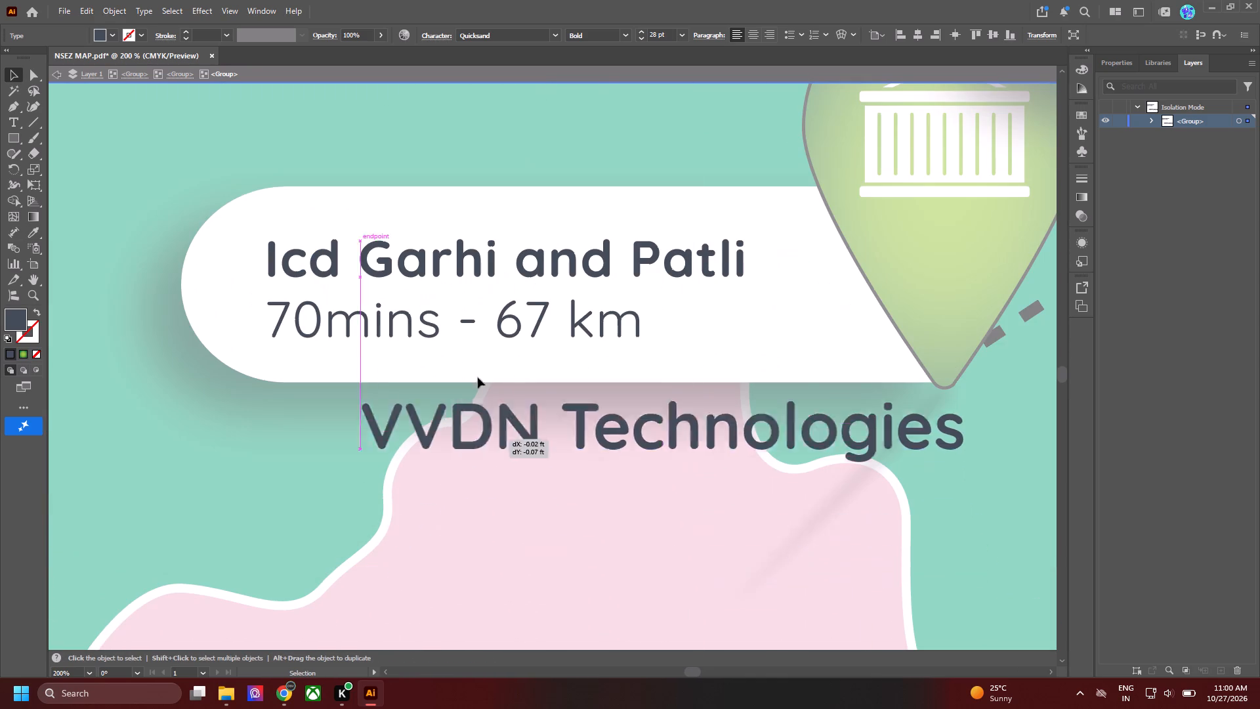
{"action": "left_click_drag", "start_coordinate": [478, 377], "coordinate": [869, 267]}
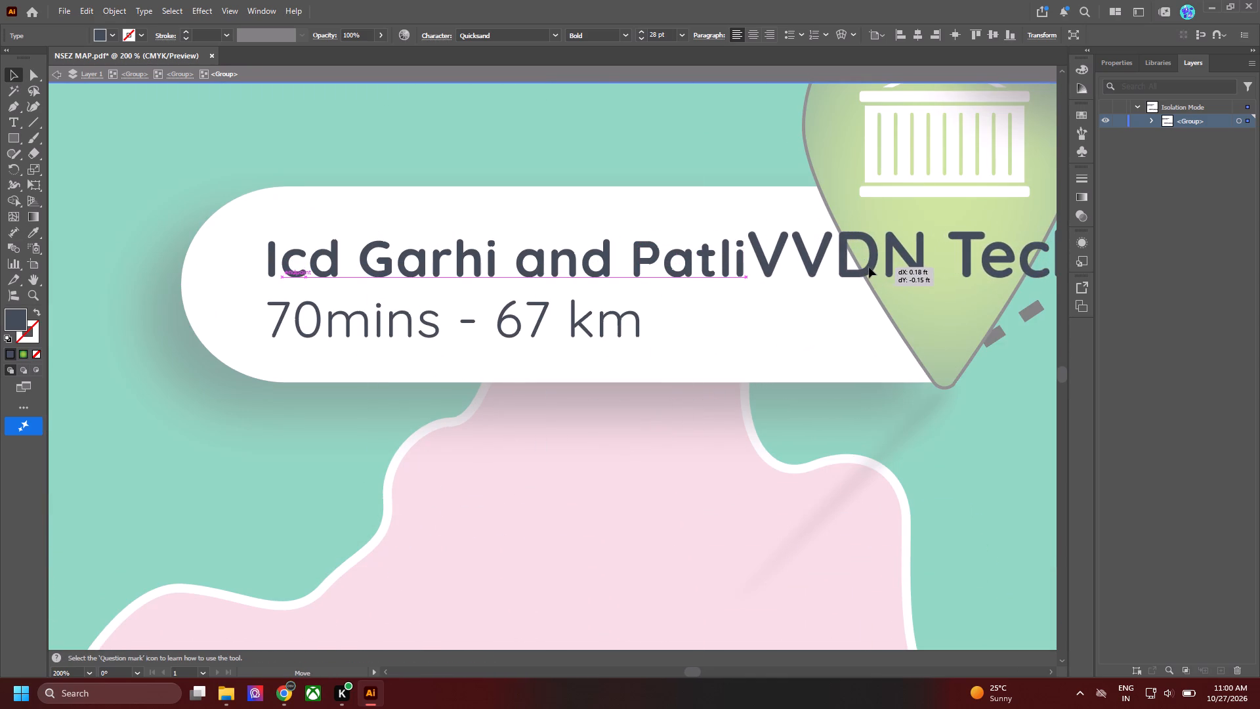
{"action": "left_click_drag", "start_coordinate": [869, 267], "coordinate": [875, 265]}
{"action": "key", "text": "space"}
{"action": "left_click_drag", "start_coordinate": [799, 244], "coordinate": [549, 244]}
{"action": "left_click_drag", "start_coordinate": [805, 221], "coordinate": [804, 235]}
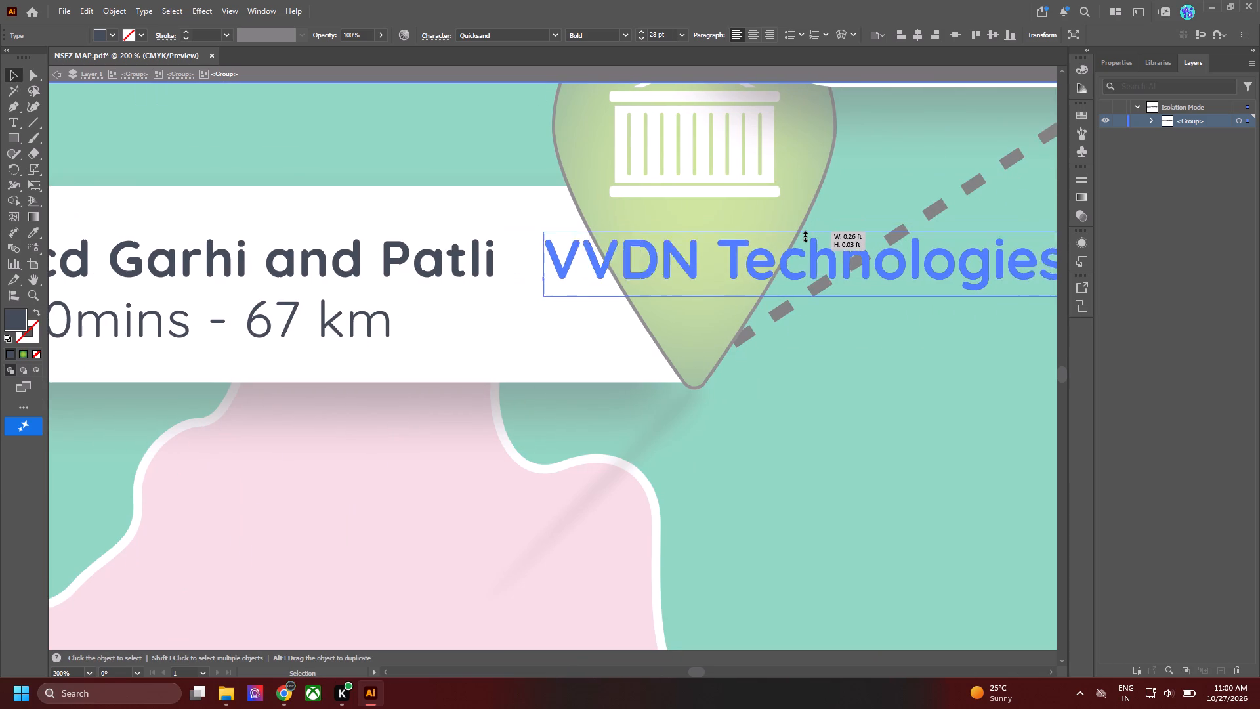
{"action": "left_click_drag", "start_coordinate": [804, 235], "coordinate": [797, 234]}
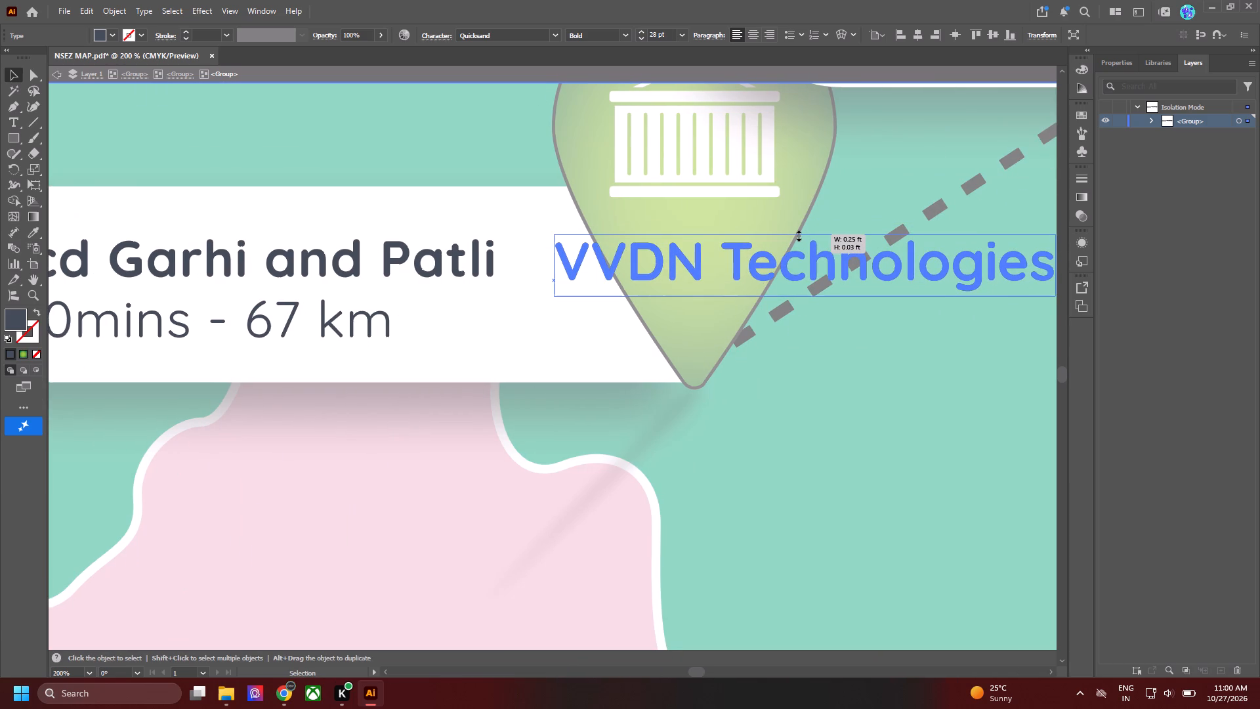
{"action": "left_click_drag", "start_coordinate": [797, 234], "coordinate": [797, 238]}
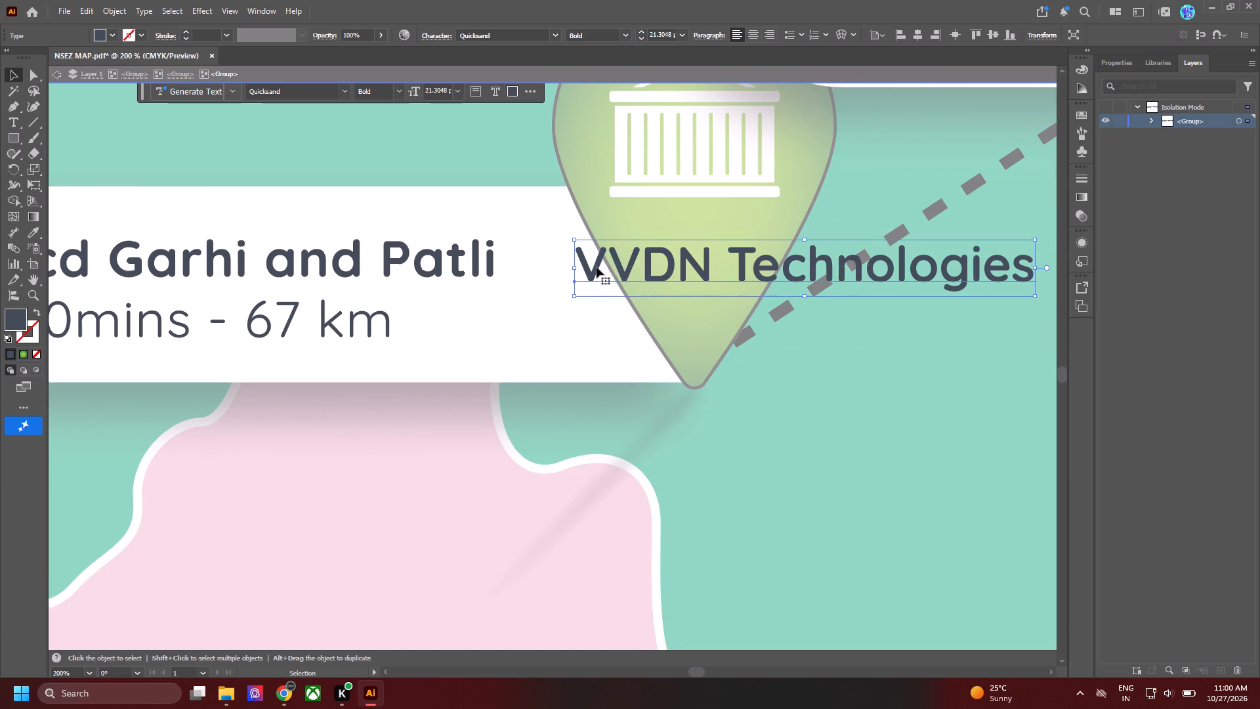
Position the VVDN Technologies text over the Icd Garhi and Patli heading, lining up its start with the heading's first letter.
{"action": "left_click_drag", "start_coordinate": [595, 267], "coordinate": [386, 265]}
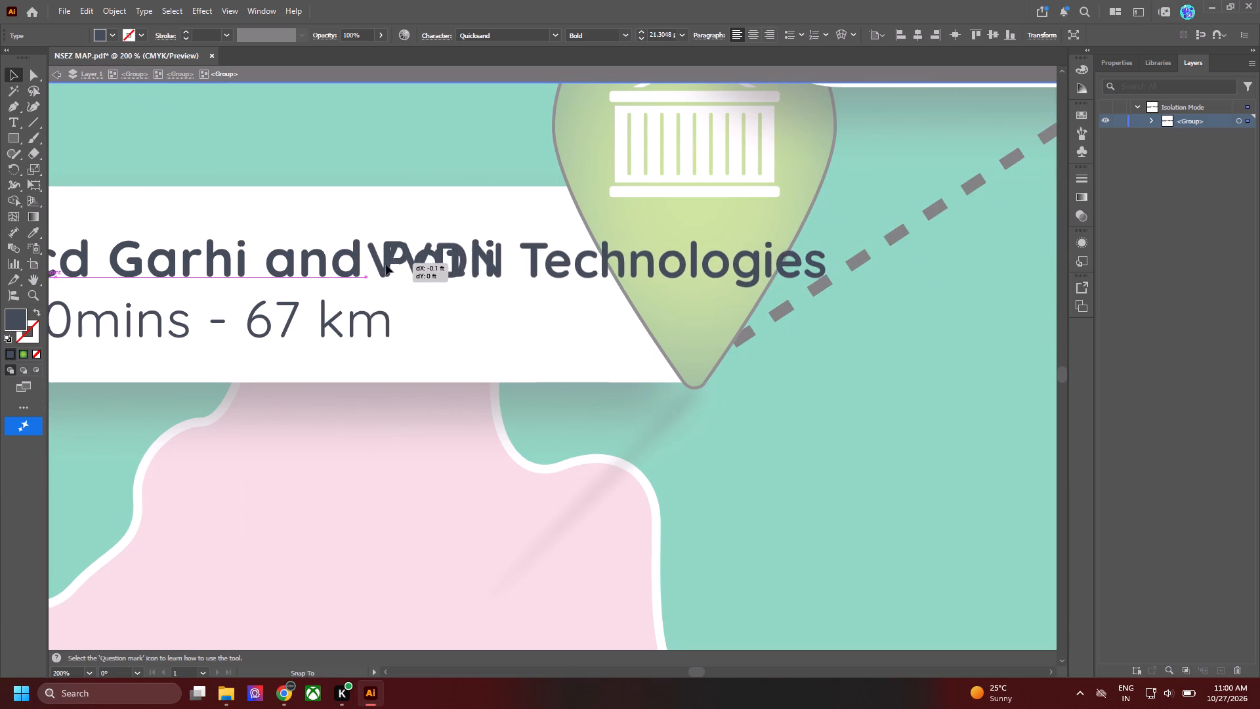
{"action": "left_click_drag", "start_coordinate": [386, 265], "coordinate": [472, 257]}
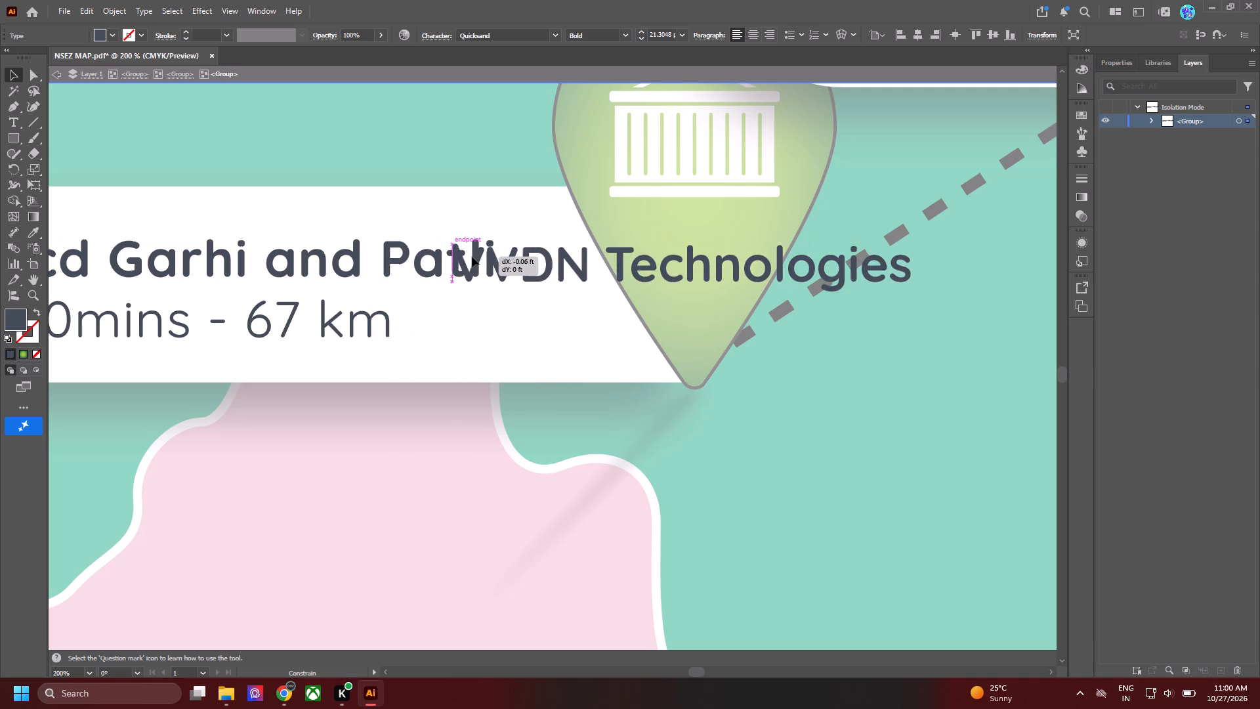
{"action": "left_click_drag", "start_coordinate": [472, 257], "coordinate": [327, 238]}
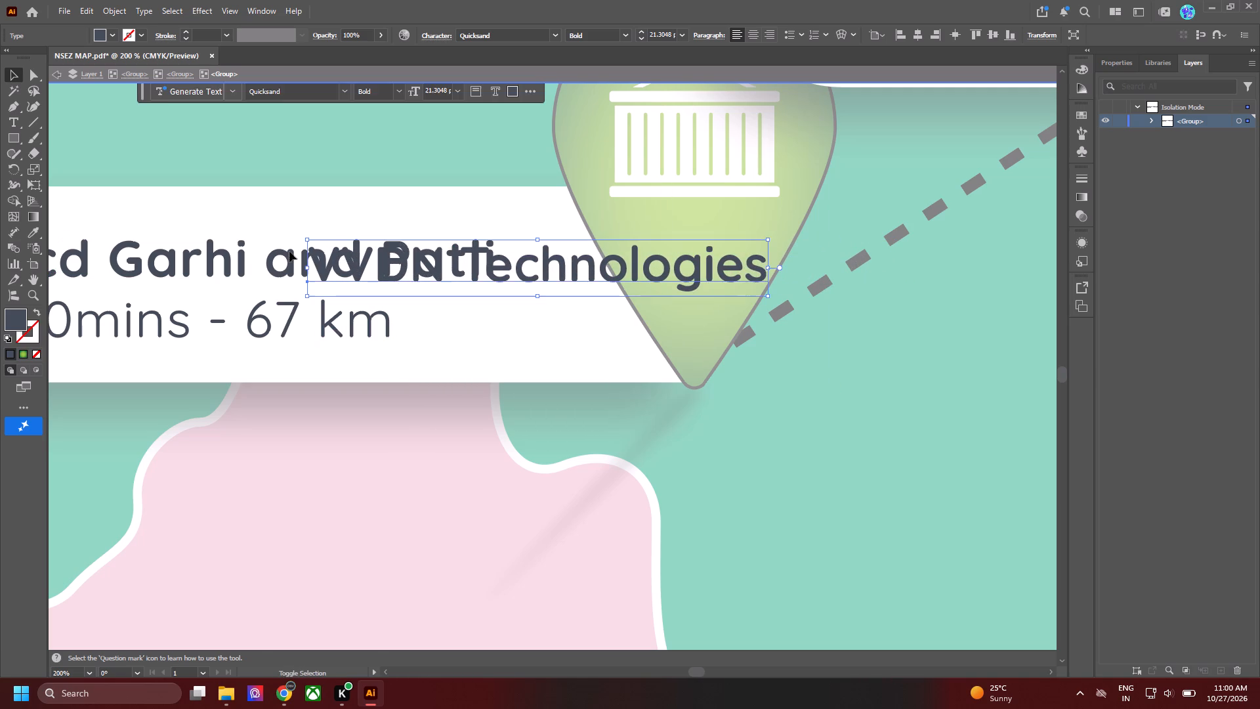
{"action": "left_click", "coordinate": [285, 252], "text": "shift"}
{"action": "left_click", "coordinate": [346, 205]}
{"action": "key", "text": "space"}
{"action": "left_click_drag", "start_coordinate": [359, 264], "coordinate": [618, 274]}
{"action": "left_click_drag", "start_coordinate": [608, 282], "coordinate": [461, 274]}
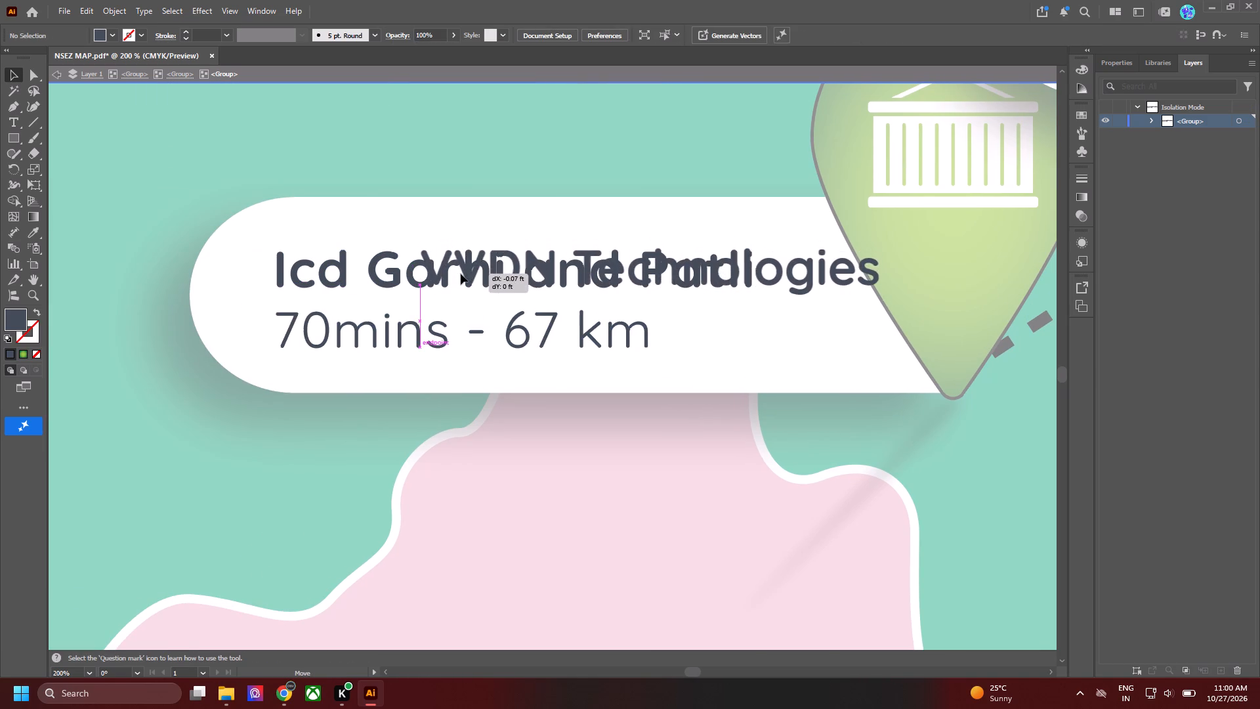
{"action": "left_click_drag", "start_coordinate": [461, 274], "coordinate": [408, 276]}
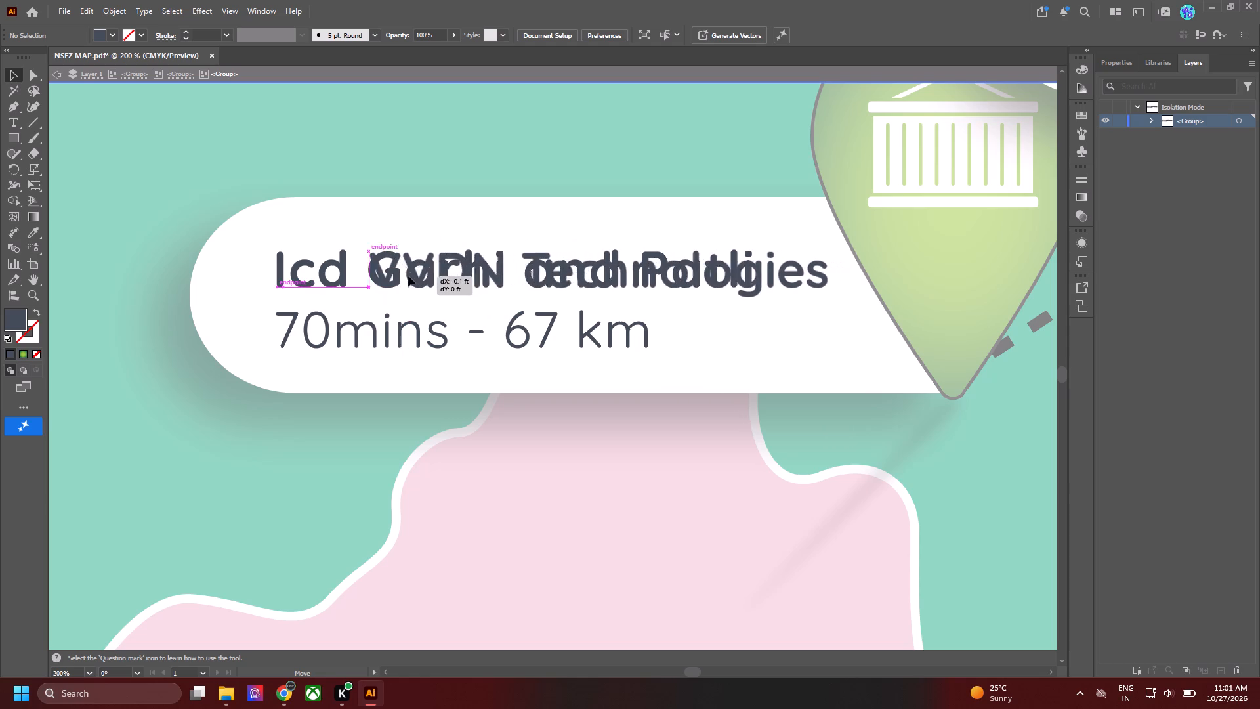
{"action": "left_click_drag", "start_coordinate": [408, 276], "coordinate": [312, 281]}
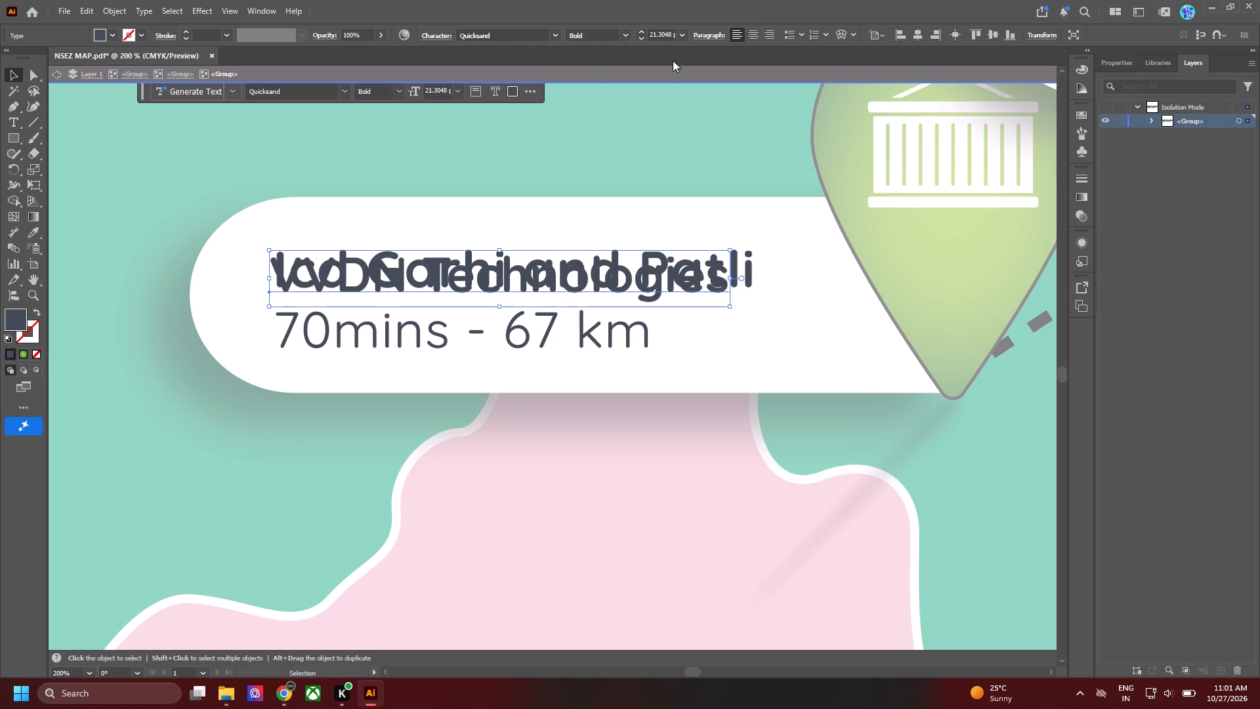
Set the VVDN Technologies text's font size to 22 pt.
{"action": "left_click", "coordinate": [661, 37]}
{"action": "key", "text": "ctrl+a"}
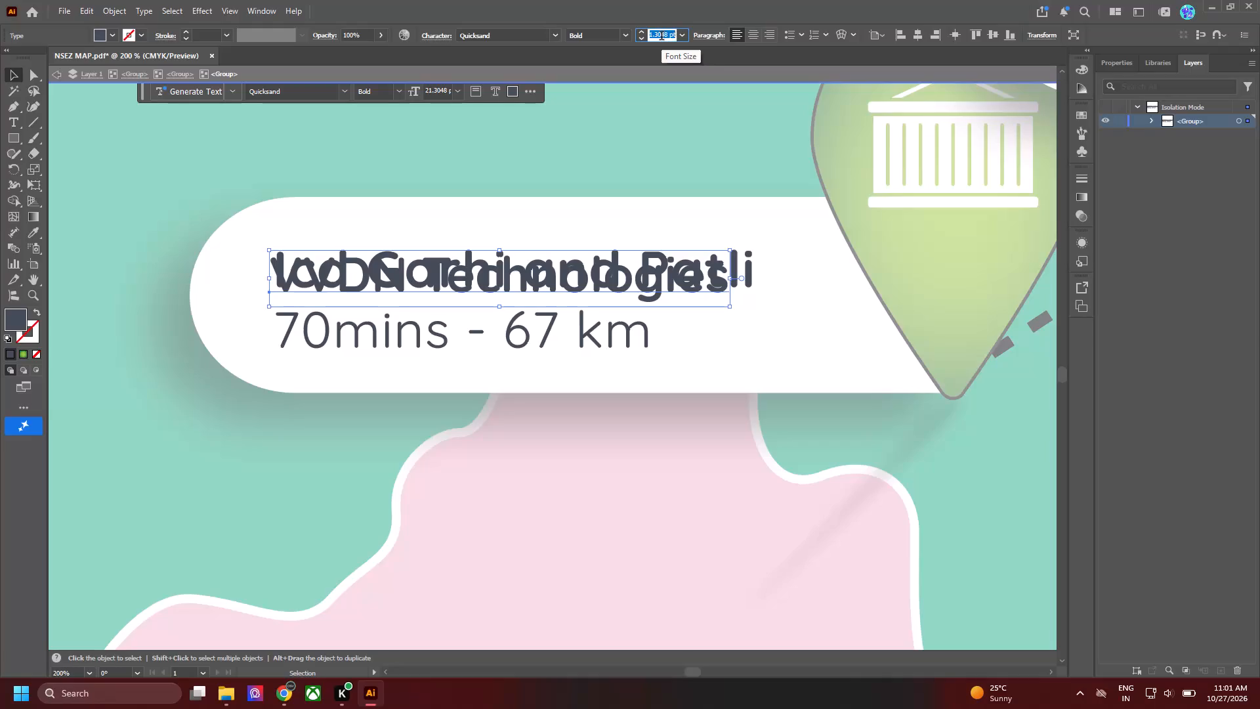
{"action": "type", "text": "22"}
{"action": "key", "text": "Return"}
Move the VVDN Technologies text below the label's 70mins - 67 km line and cut it out of the isolated group.
{"action": "left_click_drag", "start_coordinate": [337, 288], "coordinate": [341, 305]}
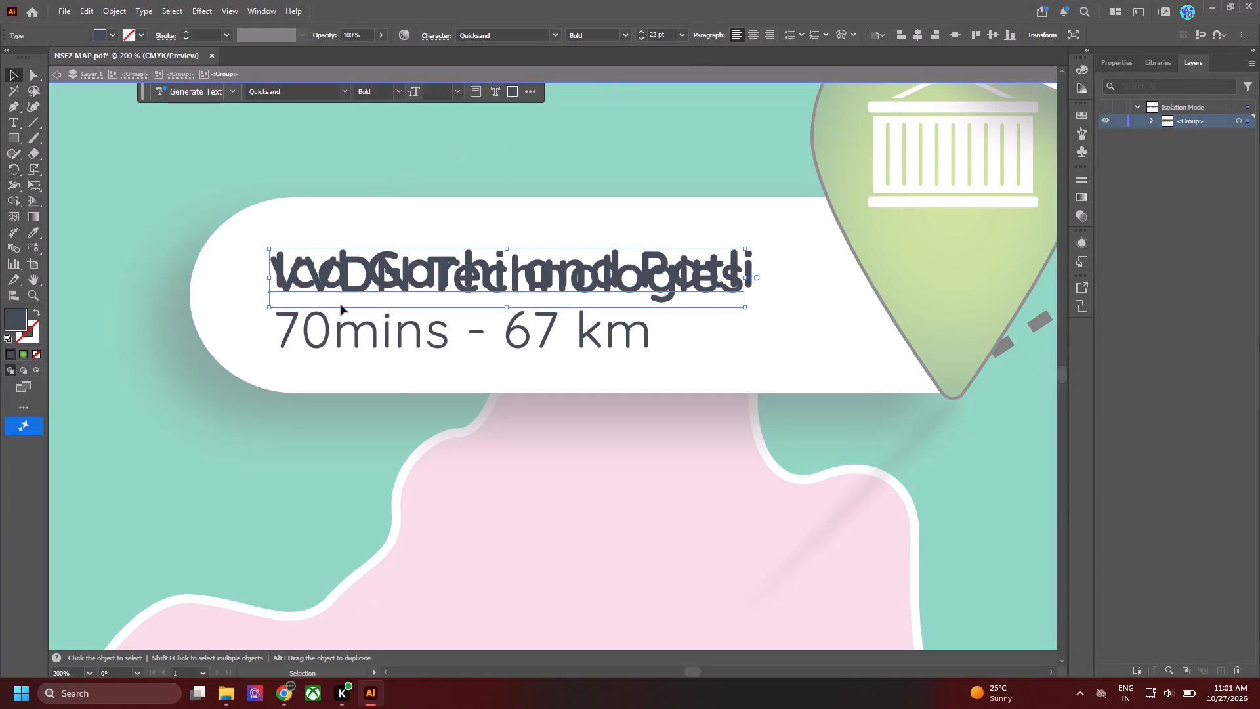
{"action": "left_click_drag", "start_coordinate": [341, 305], "coordinate": [343, 378]}
{"action": "left_click", "coordinate": [382, 261]}
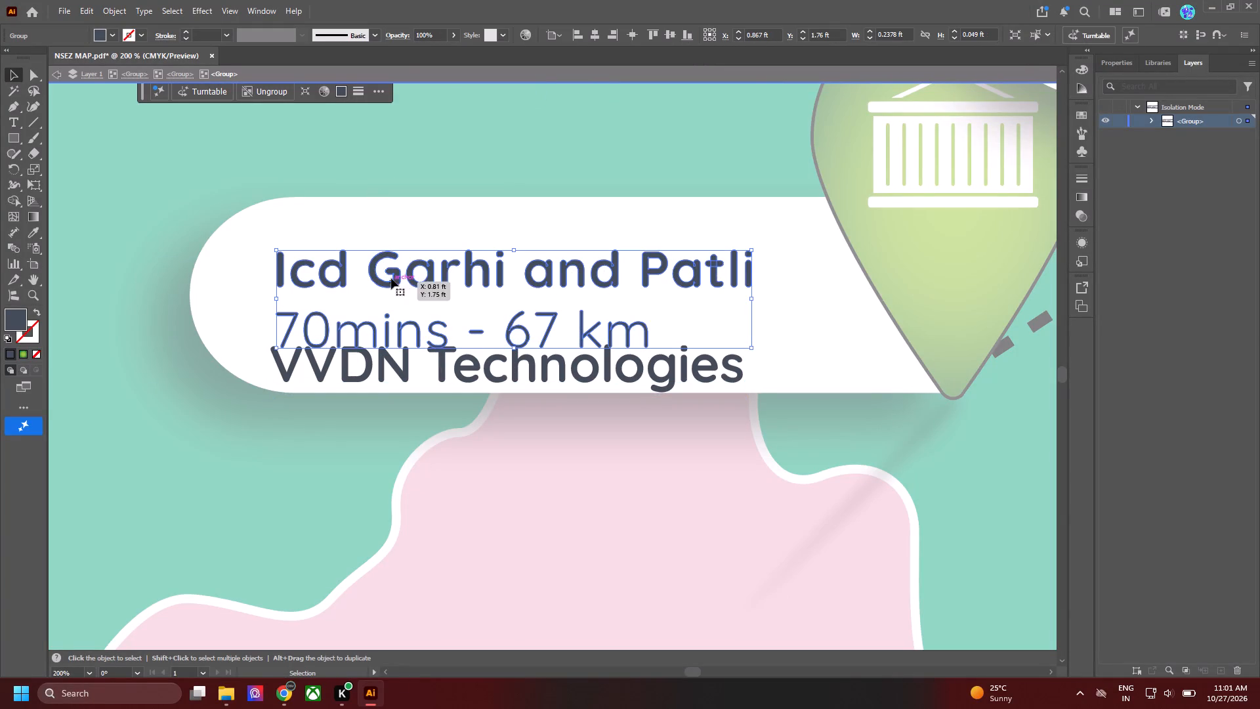
{"action": "left_click", "coordinate": [392, 362]}
{"action": "key", "text": "ctrl+x"}
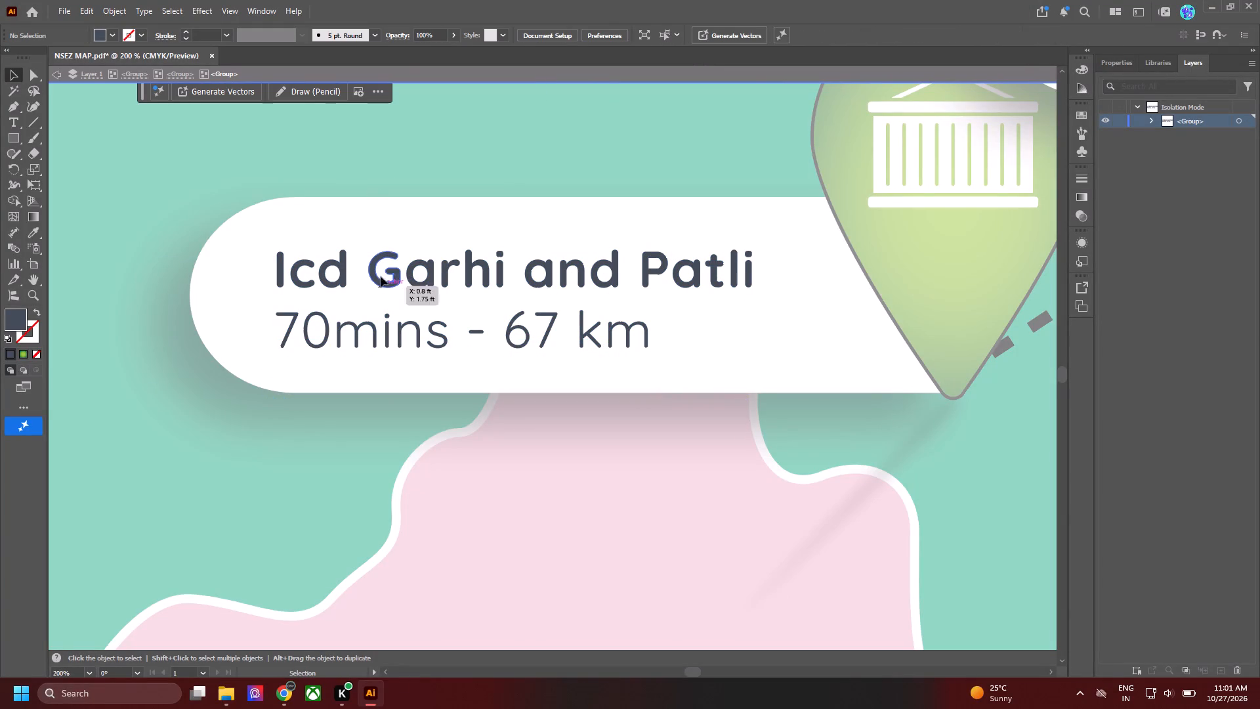
Isolate the nested text group inside the Icd Garhi and Patli label and paste the VVDN Technologies text into it.
{"action": "double_click", "coordinate": [381, 275]}
{"action": "double_click", "coordinate": [377, 276]}
{"action": "double_click", "coordinate": [377, 276]}
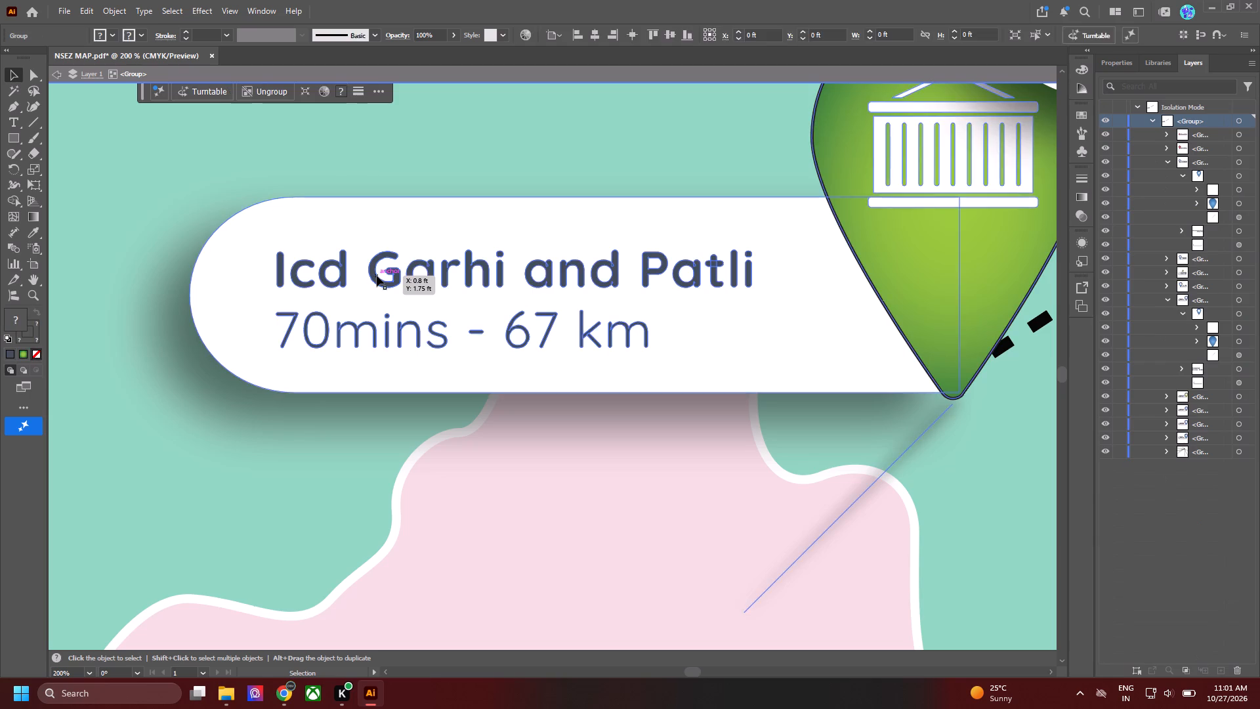
{"action": "left_click", "coordinate": [377, 276]}
{"action": "double_click", "coordinate": [377, 276]}
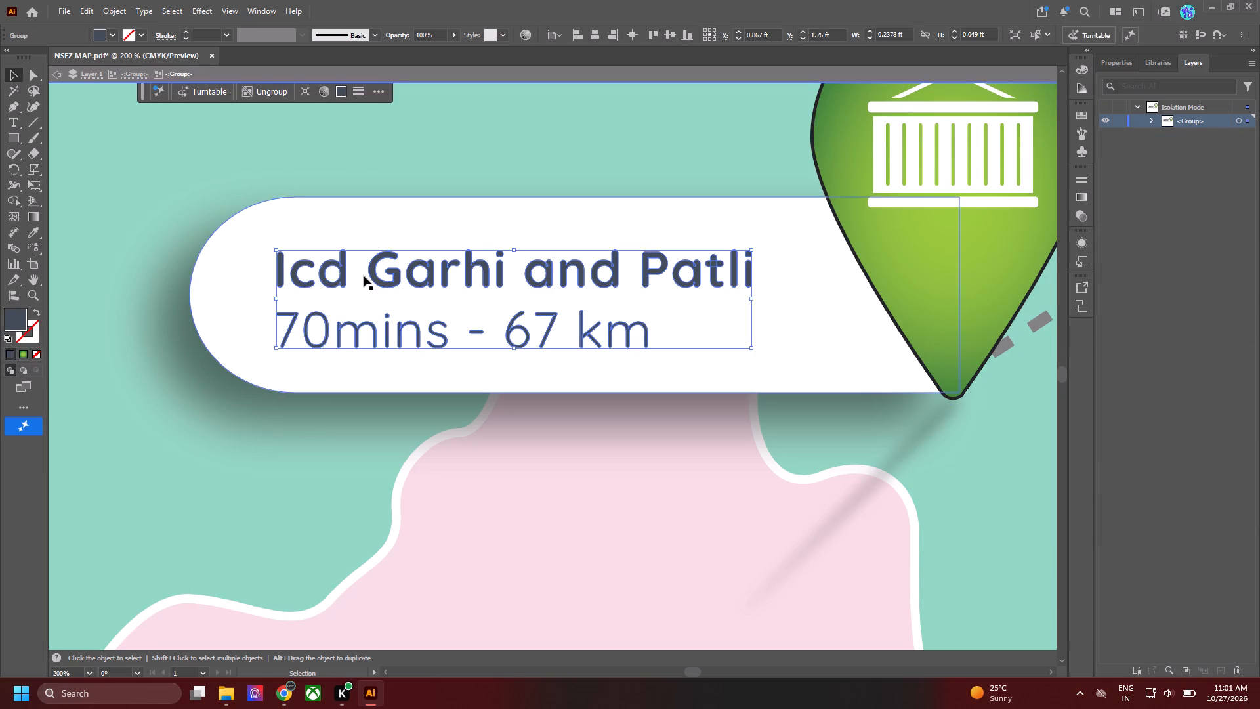
{"action": "double_click", "coordinate": [371, 278]}
{"action": "left_click", "coordinate": [371, 278]}
{"action": "double_click", "coordinate": [371, 278]}
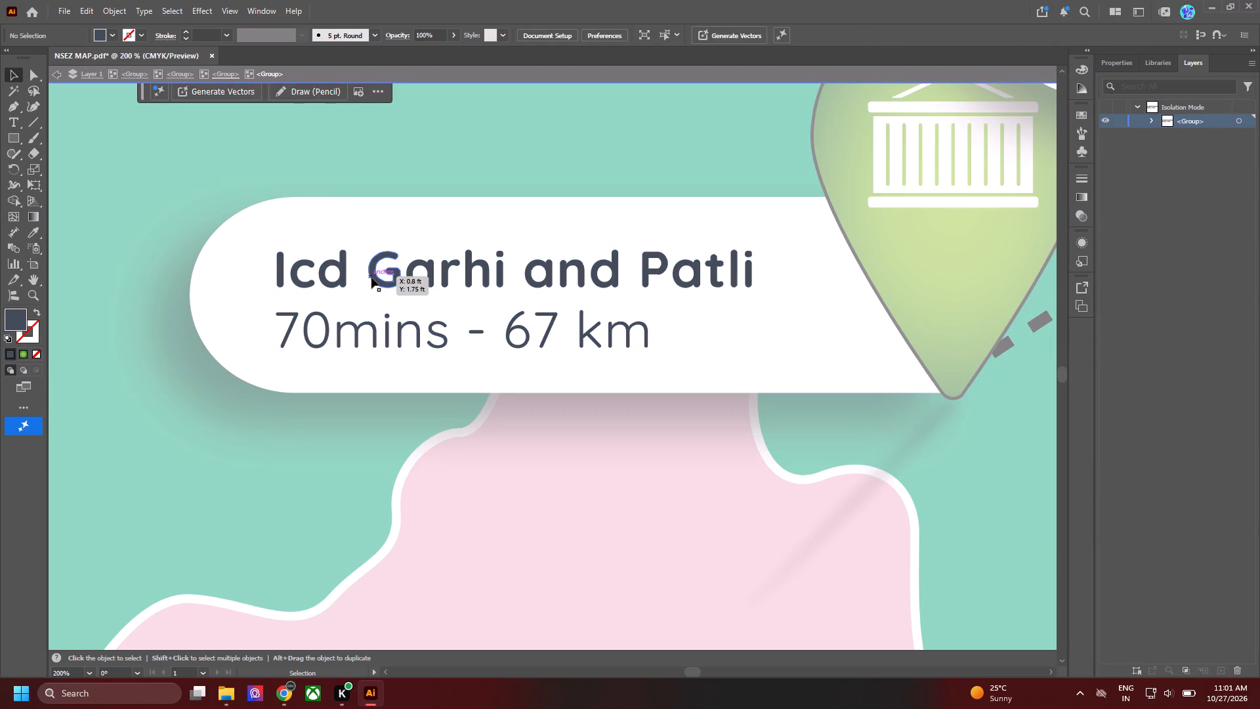
{"action": "left_click", "coordinate": [371, 278]}
{"action": "left_click_drag", "start_coordinate": [220, 226], "coordinate": [767, 268]}
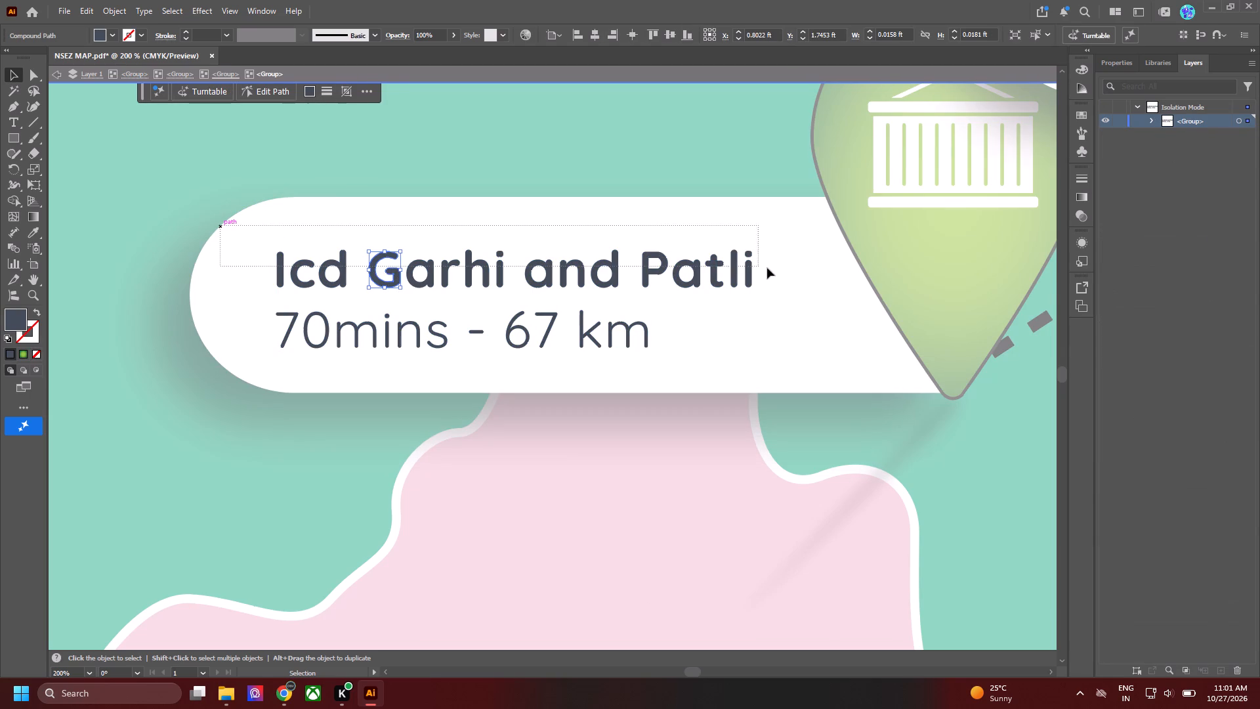
{"action": "left_click_drag", "start_coordinate": [767, 268], "coordinate": [783, 278]}
{"action": "key", "text": "ctrl+v"}
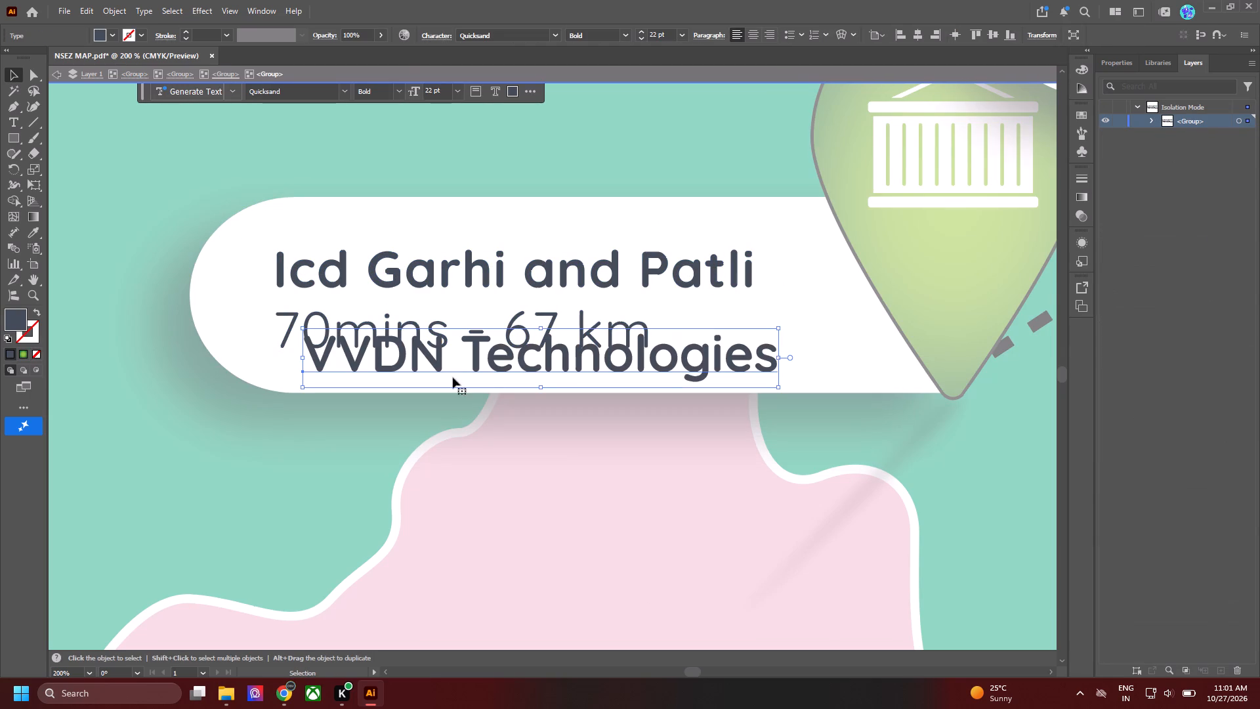
Delete the Icd Garhi and Patli heading's letters, leaving only the initial I as an alignment reference.
{"action": "left_click", "coordinate": [312, 236]}
{"action": "left_click_drag", "start_coordinate": [290, 241], "coordinate": [840, 270]}
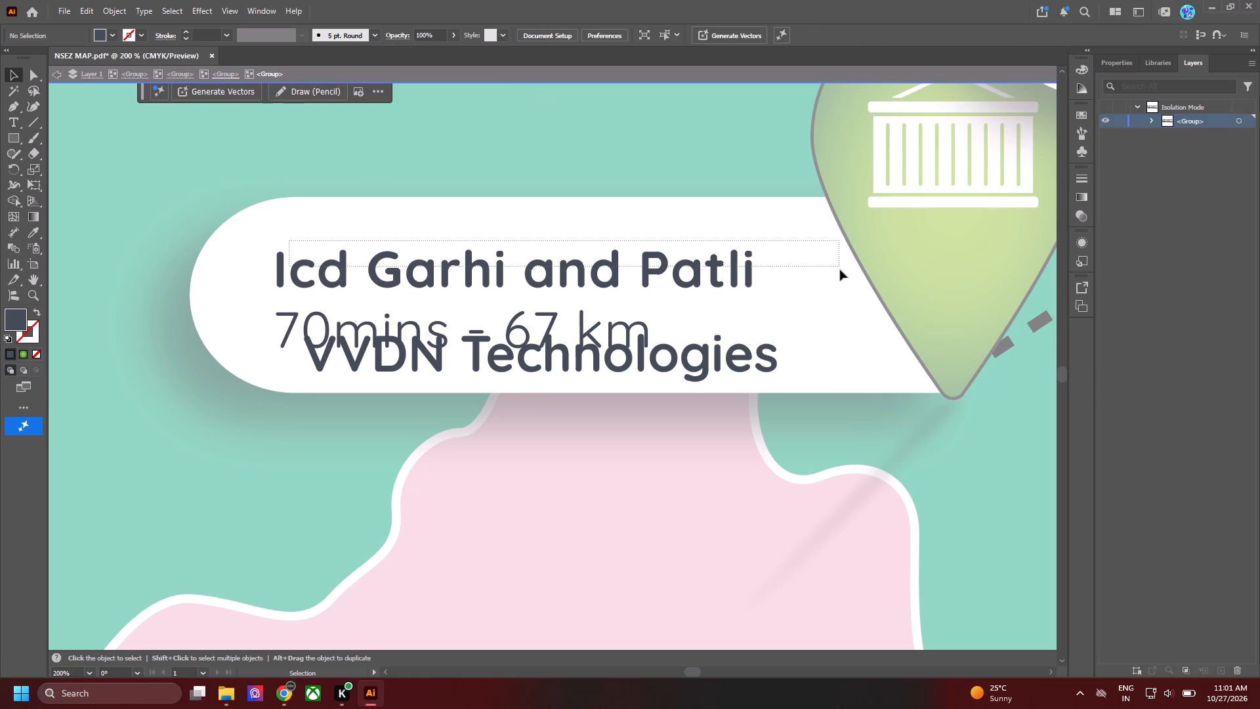
{"action": "left_click_drag", "start_coordinate": [840, 270], "coordinate": [840, 276]}
{"action": "key", "text": "Delete"}
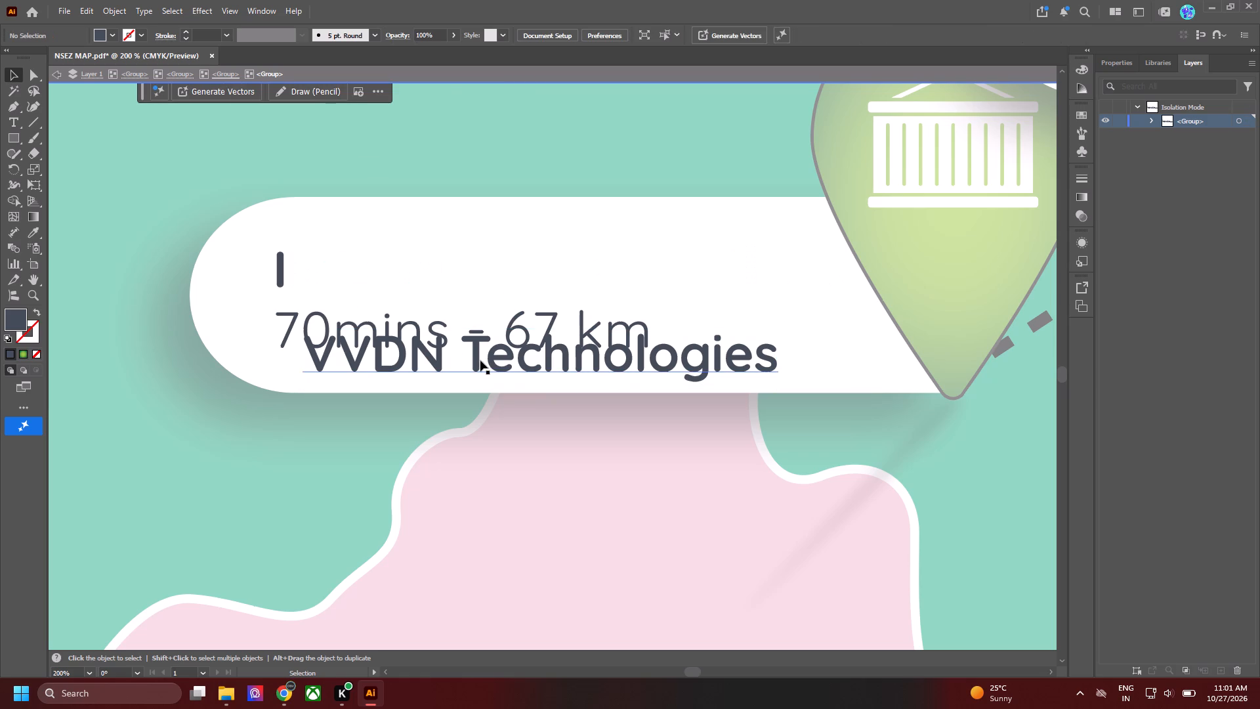
Top-align the VVDN Technologies text with the remaining letter I and nudge it level beside that letter.
{"action": "left_click", "coordinate": [480, 360]}
{"action": "left_click", "coordinate": [283, 270], "text": "shift"}
{"action": "left_click", "coordinate": [283, 270]}
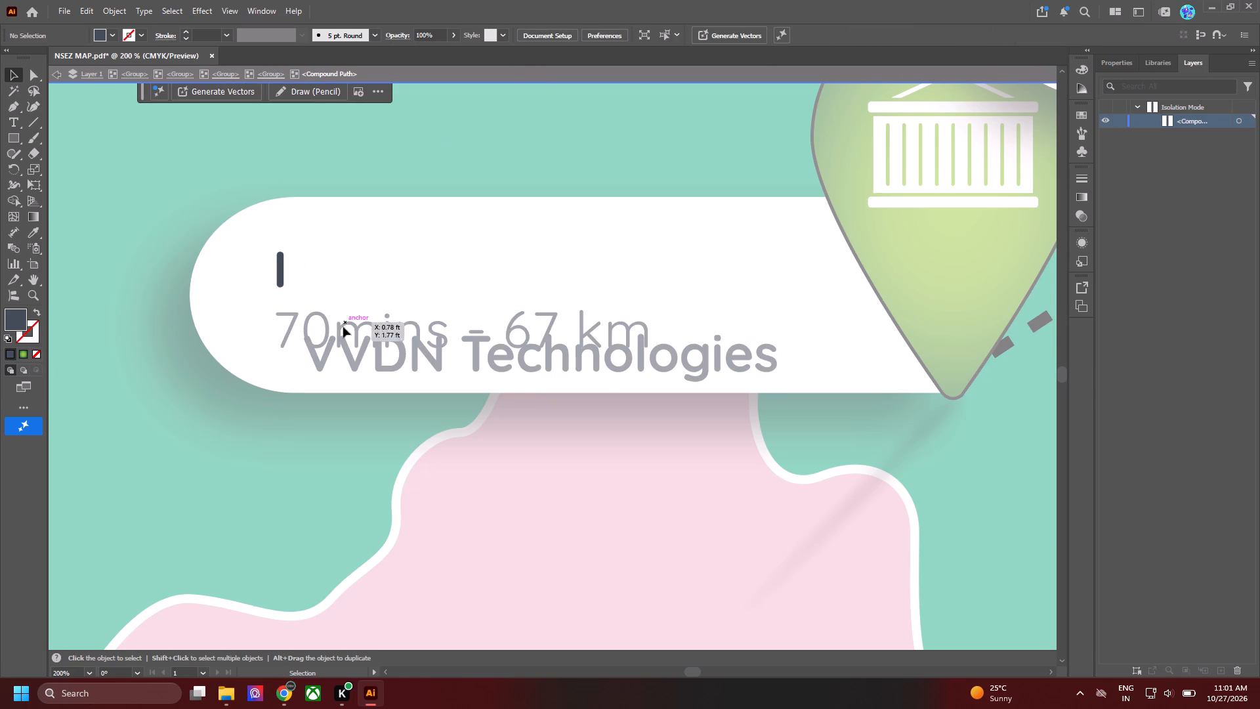
{"action": "left_click", "coordinate": [54, 70]}
{"action": "left_click", "coordinate": [325, 359]}
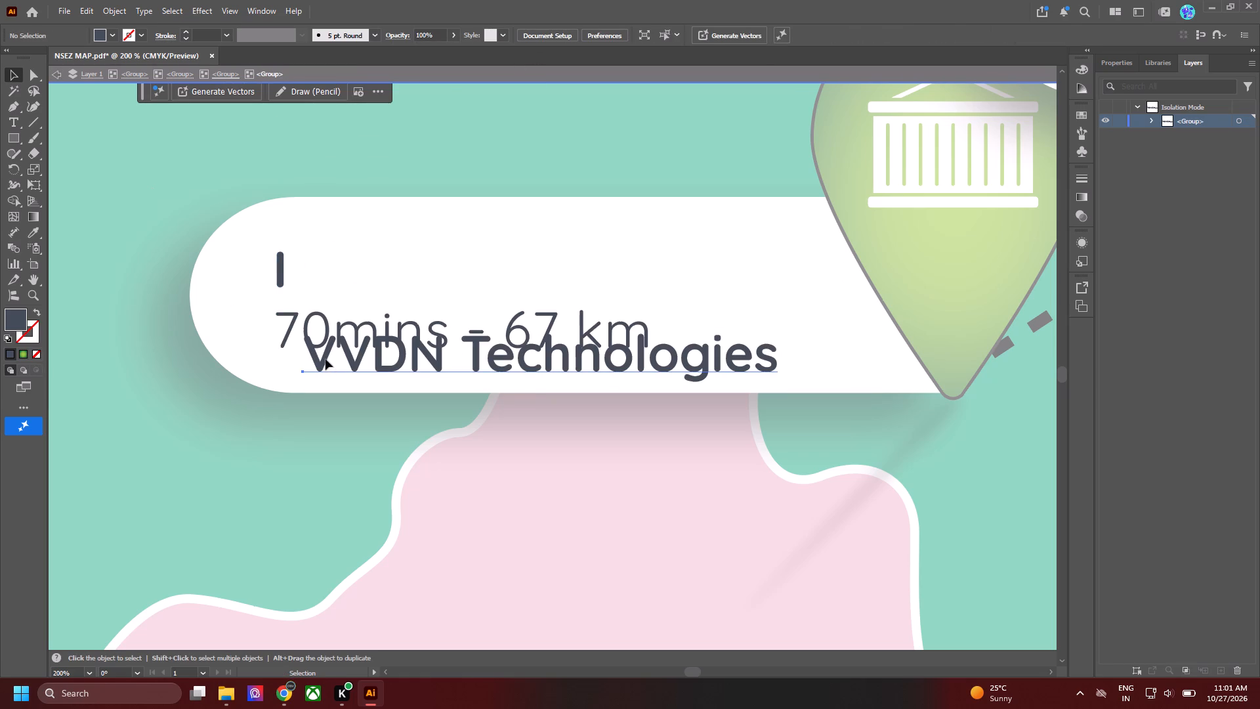
{"action": "left_click", "coordinate": [276, 259], "text": "shift"}
{"action": "left_click", "coordinate": [277, 264]}
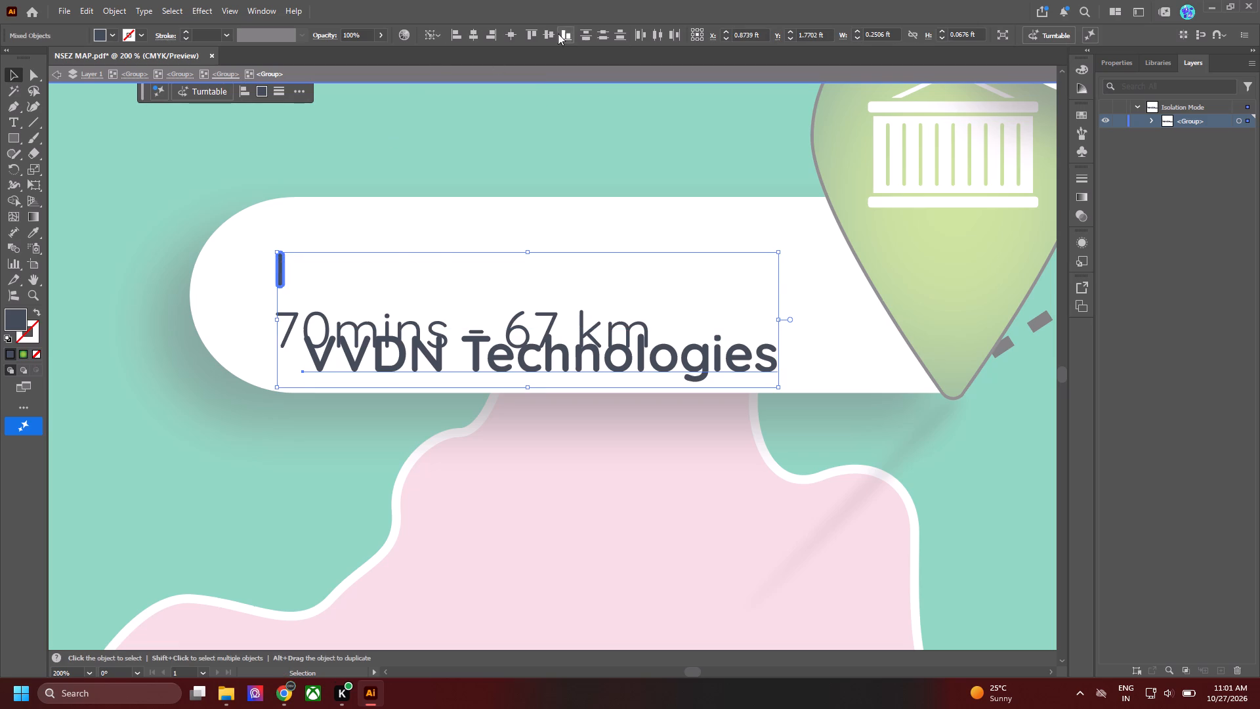
{"action": "left_click", "coordinate": [534, 33]}
{"action": "left_click", "coordinate": [450, 186]}
{"action": "left_click_drag", "start_coordinate": [319, 284], "coordinate": [312, 276]}
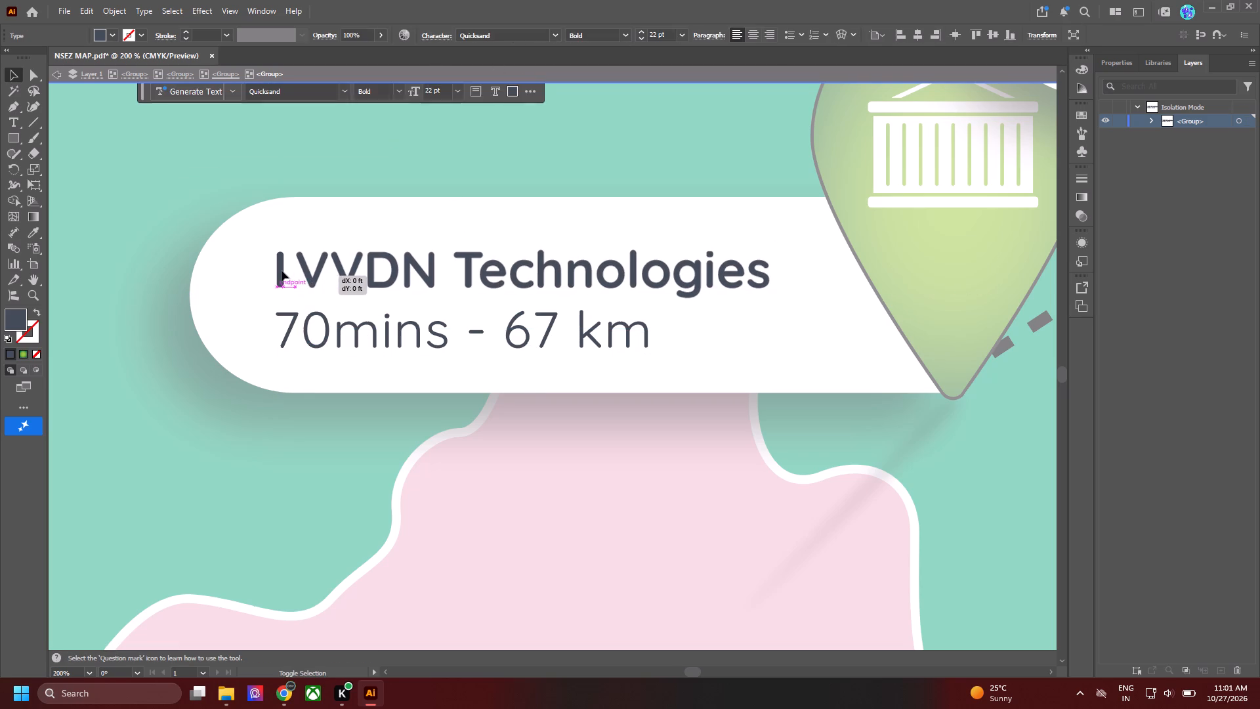
Delete the remaining letter I and shift the VVDN Technologies text into its place above the 70mins - 67 km line.
{"action": "left_click", "coordinate": [282, 270]}
{"action": "key", "text": "Delete"}
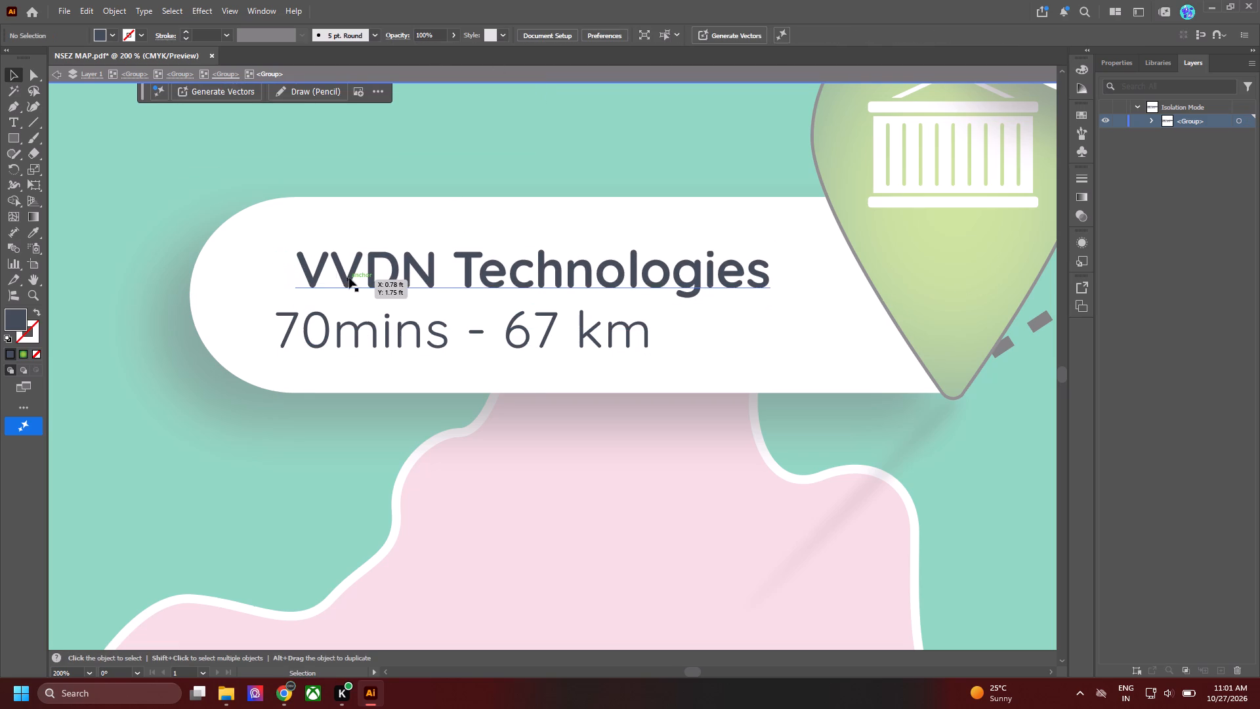
{"action": "left_click_drag", "start_coordinate": [349, 278], "coordinate": [318, 278]}
{"action": "left_click", "coordinate": [316, 488]}
Check the route in Google Maps in Chrome, and in Illustrator duplicate VVDN Technologies below the label in the Regular font style.
{"action": "left_click", "coordinate": [347, 334]}
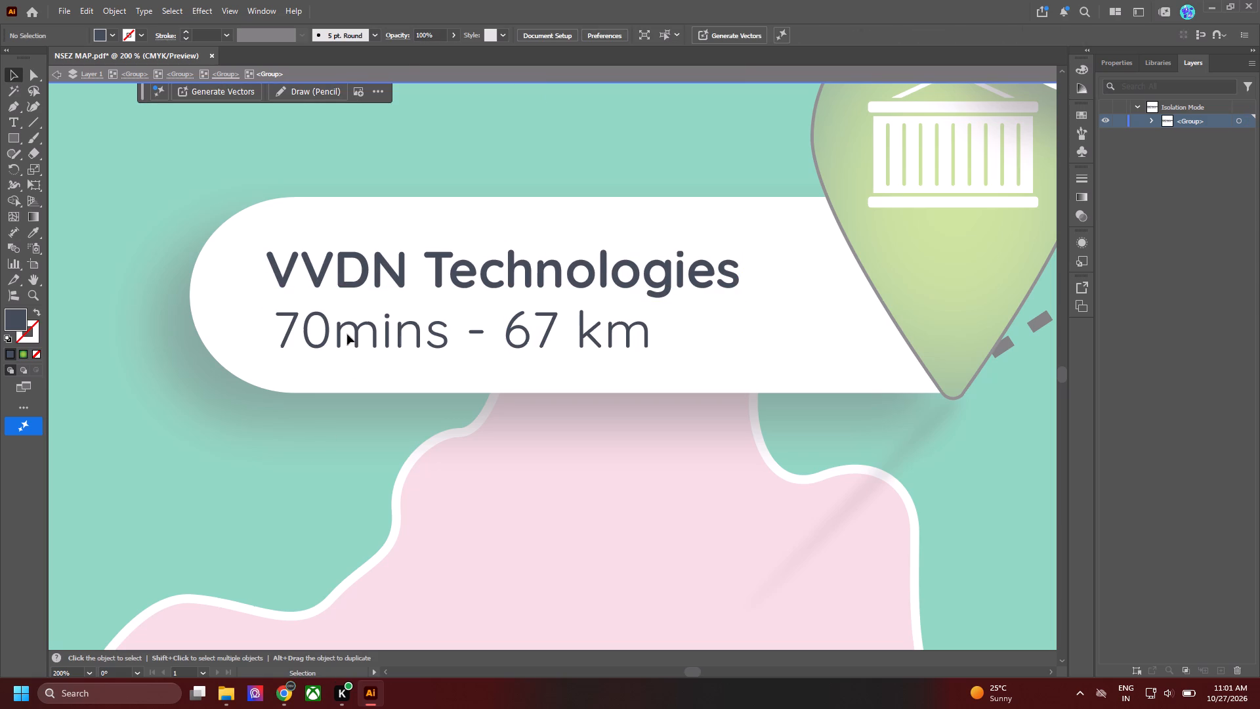
{"action": "left_click", "coordinate": [331, 334]}
{"action": "left_click", "coordinate": [325, 335]}
{"action": "key", "text": "alt+Tab"}
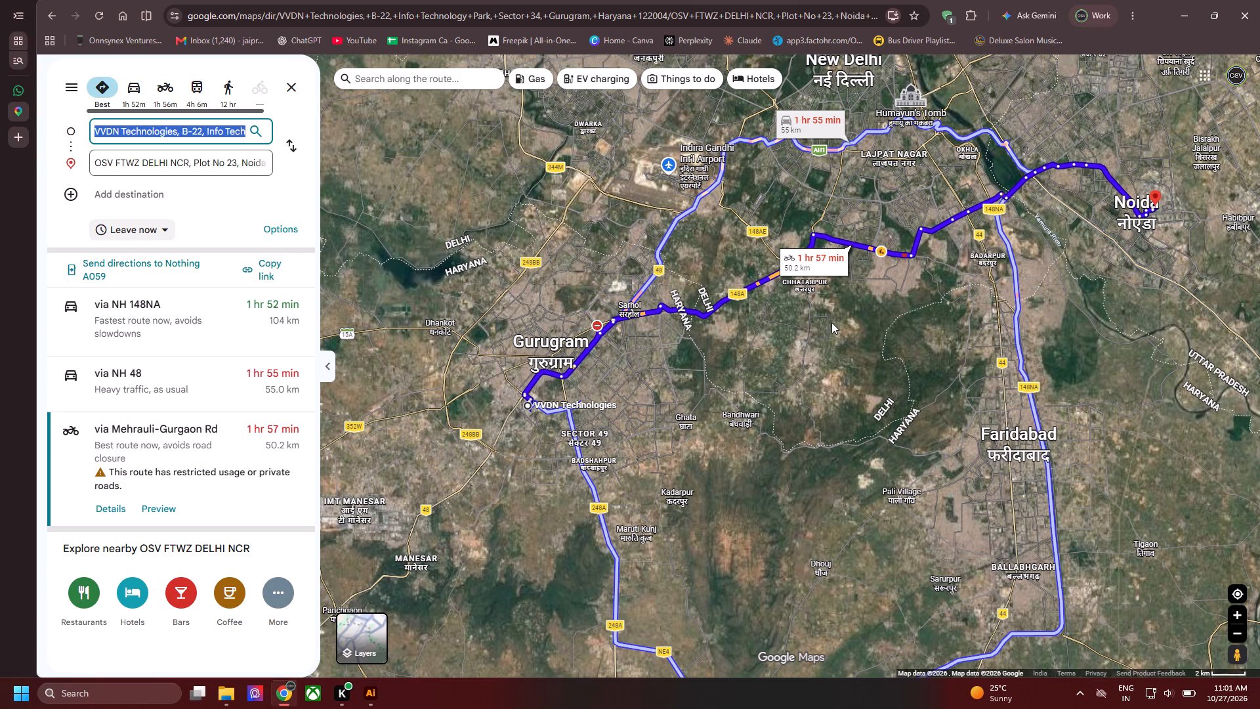
{"action": "key", "text": "alt+Tab"}
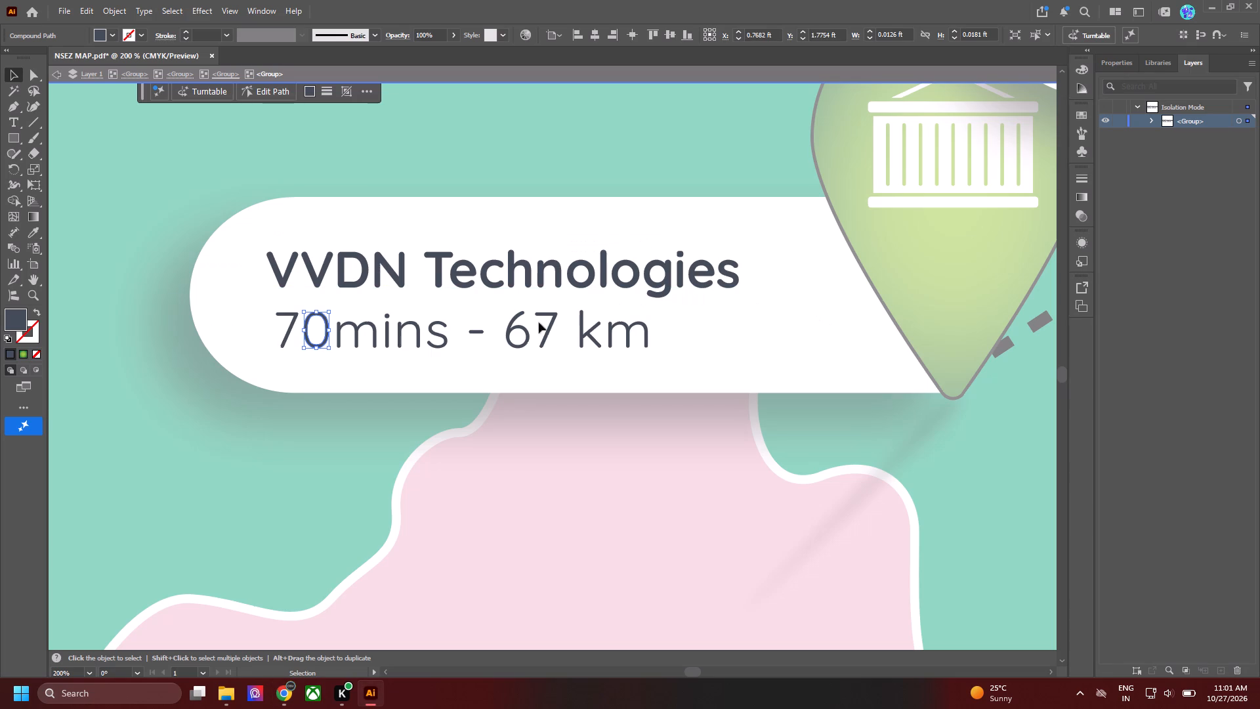
{"action": "left_click", "coordinate": [519, 324]}
{"action": "left_click", "coordinate": [534, 358]}
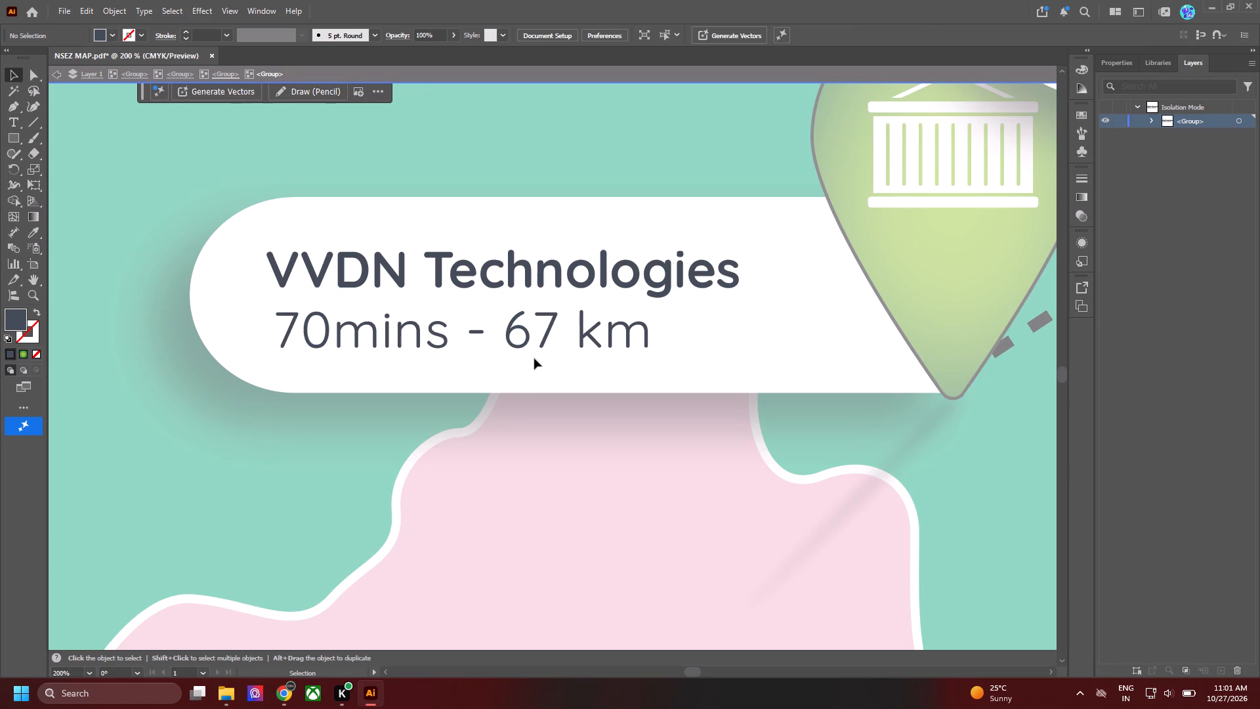
{"action": "left_click", "coordinate": [532, 286]}
{"action": "left_click_drag", "start_coordinate": [529, 274], "coordinate": [508, 440], "text": "alt"}
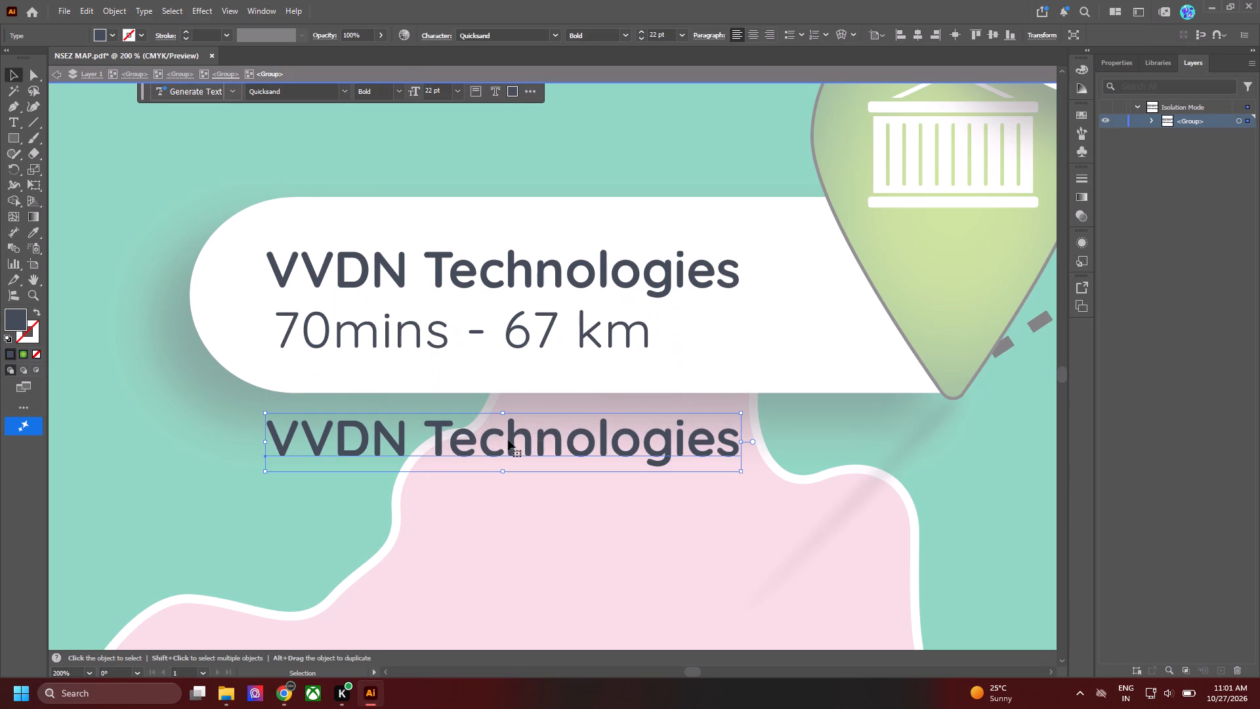
{"action": "left_click", "coordinate": [627, 37]}
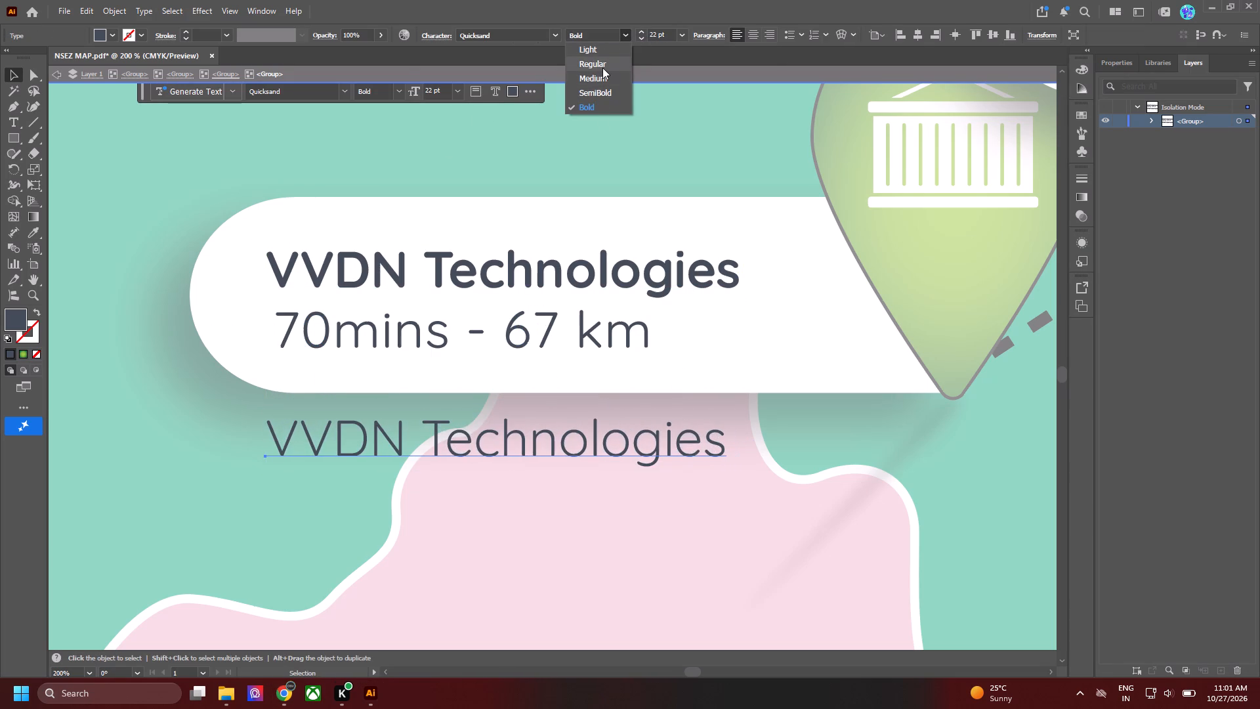
{"action": "left_click", "coordinate": [602, 68]}
Replace the duplicated text below the label with 120mins - 50km.
{"action": "left_click", "coordinate": [356, 439]}
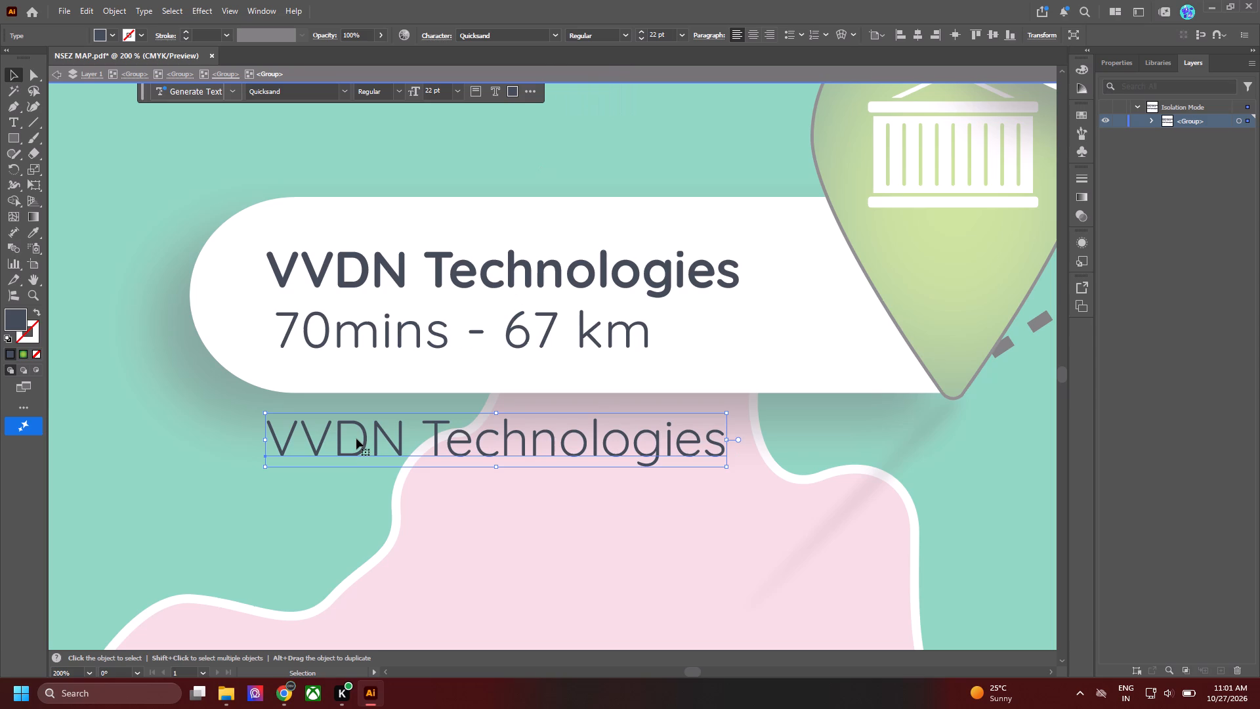
{"action": "double_click", "coordinate": [356, 439]}
{"action": "key", "text": "ctrl+a"}
{"action": "type", "text": "120mins"}
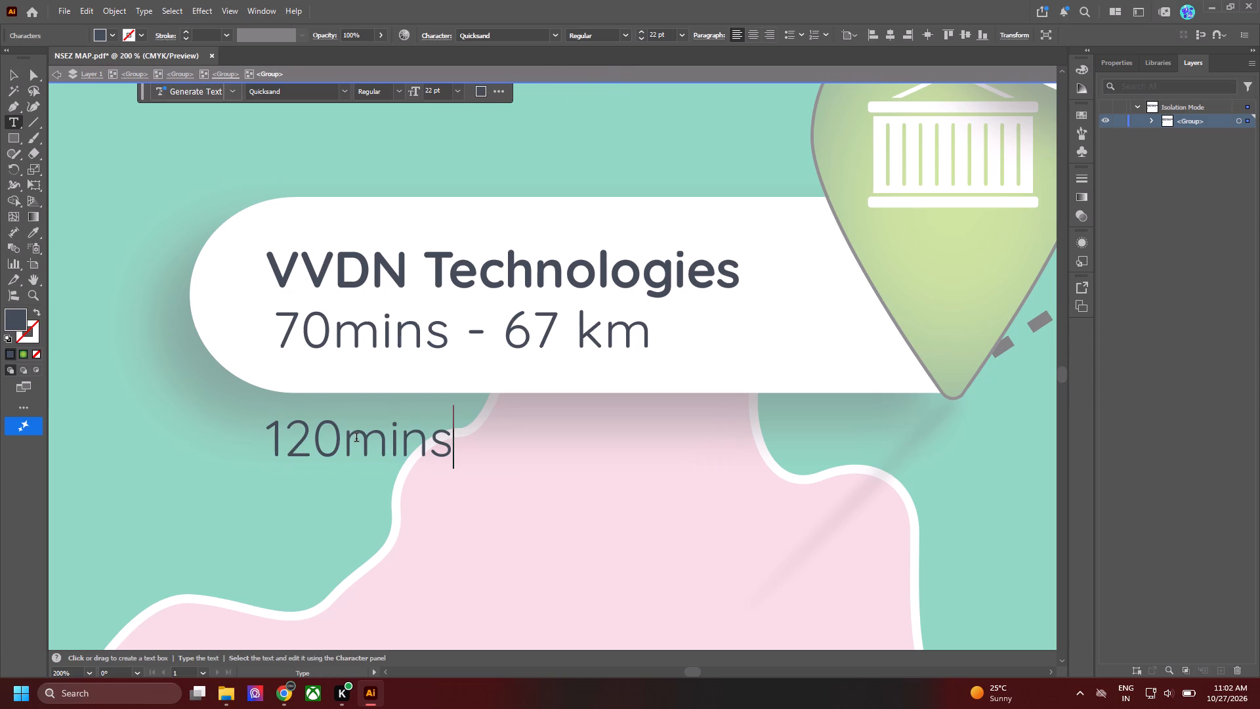
{"action": "key", "text": "space"}
{"action": "type", "text": "-"}
{"action": "key", "text": "space"}
{"action": "type", "text": "50km"}
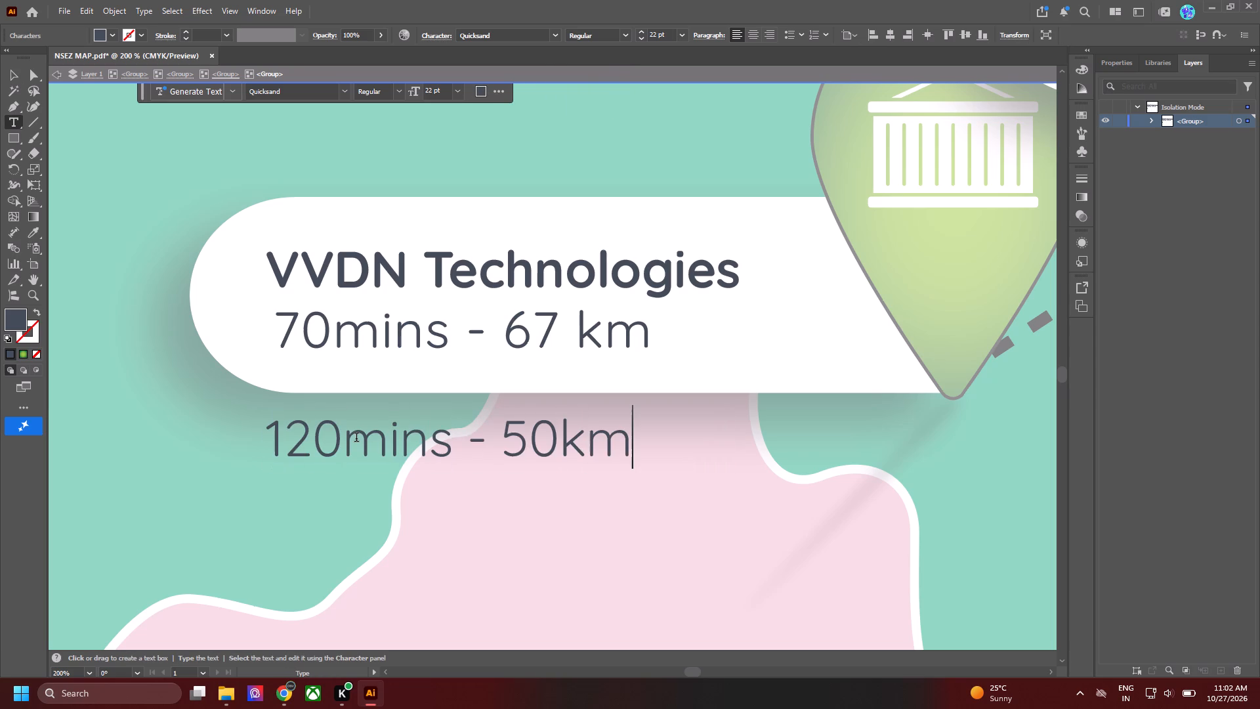
{"action": "left_click", "coordinate": [457, 569]}
Shift the 120mins - 50km text sideways so its start lines up with the 70mins - 67 km line.
{"action": "key", "text": "v"}
{"action": "left_click_drag", "start_coordinate": [394, 453], "coordinate": [401, 453]}
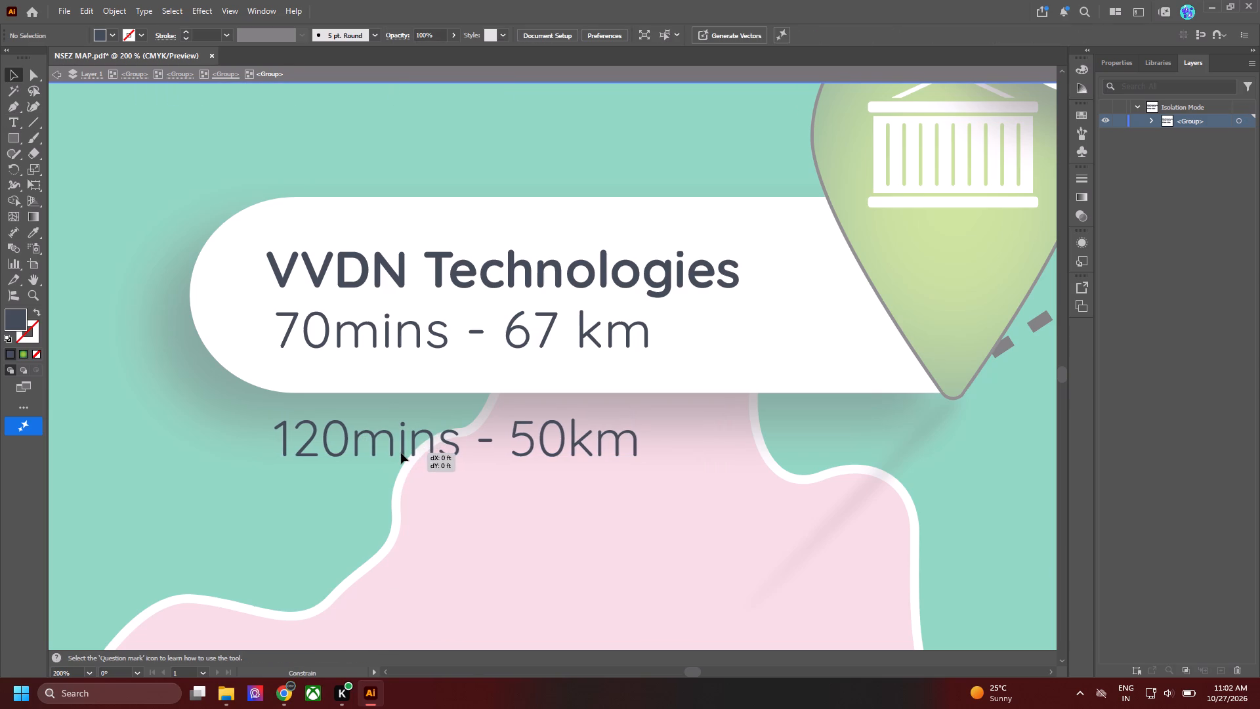
{"action": "left_click_drag", "start_coordinate": [401, 453], "coordinate": [406, 453]}
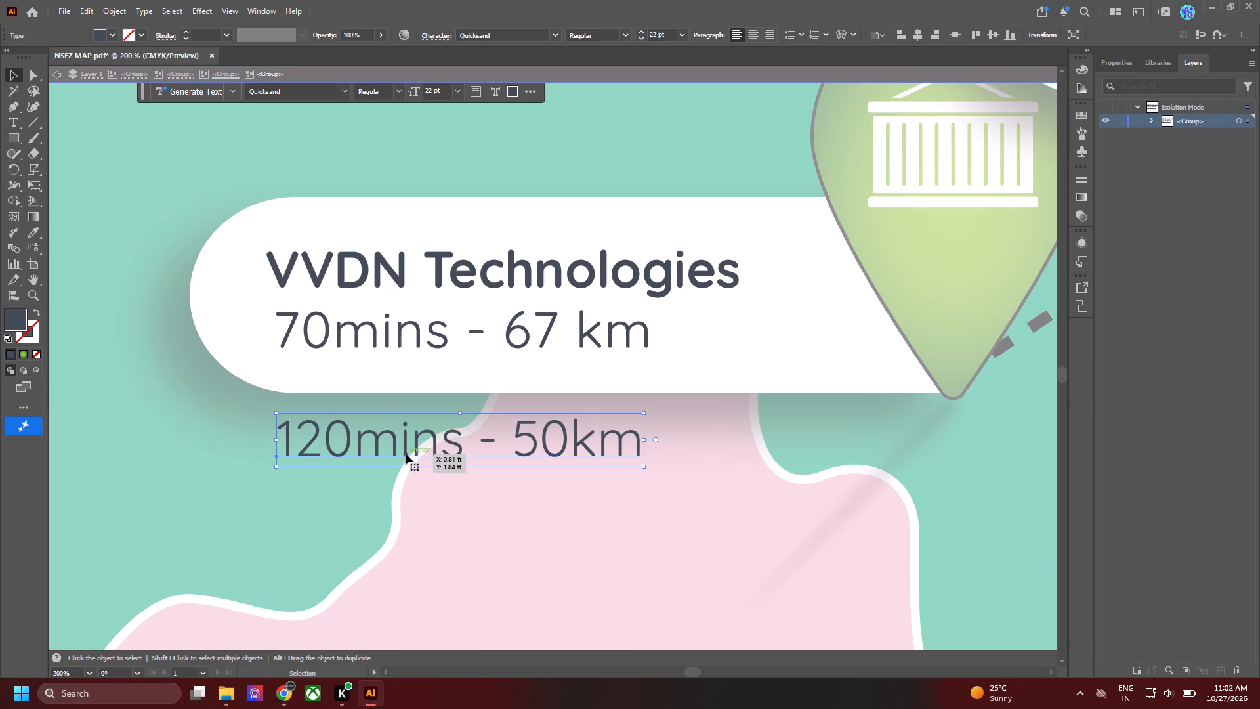
Delete the old 70mins - 67 km outlines from the label, including the leftover dash.
{"action": "left_click", "coordinate": [444, 326]}
{"action": "left_click", "coordinate": [442, 374]}
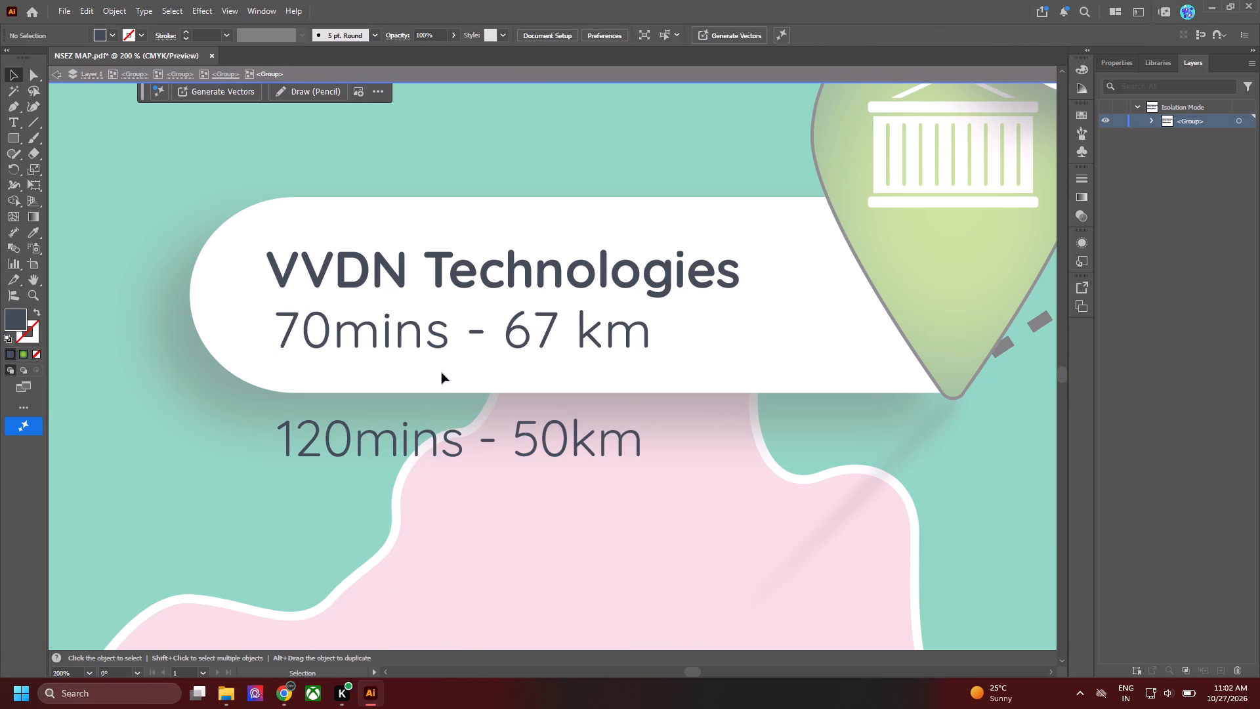
{"action": "key", "text": "v"}
{"action": "left_click", "coordinate": [635, 369]}
{"action": "left_click_drag", "start_coordinate": [738, 364], "coordinate": [269, 341]}
{"action": "left_click_drag", "start_coordinate": [269, 341], "coordinate": [255, 334]}
{"action": "key", "text": "Delete"}
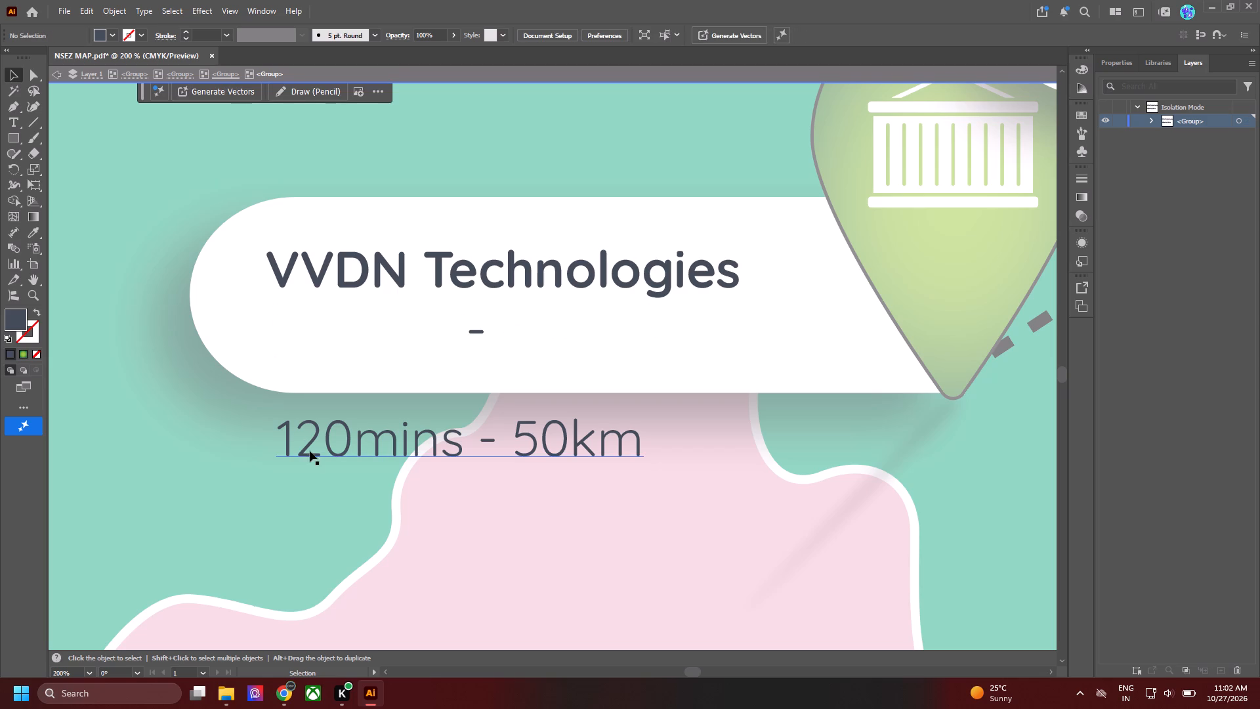
{"action": "left_click", "coordinate": [474, 332]}
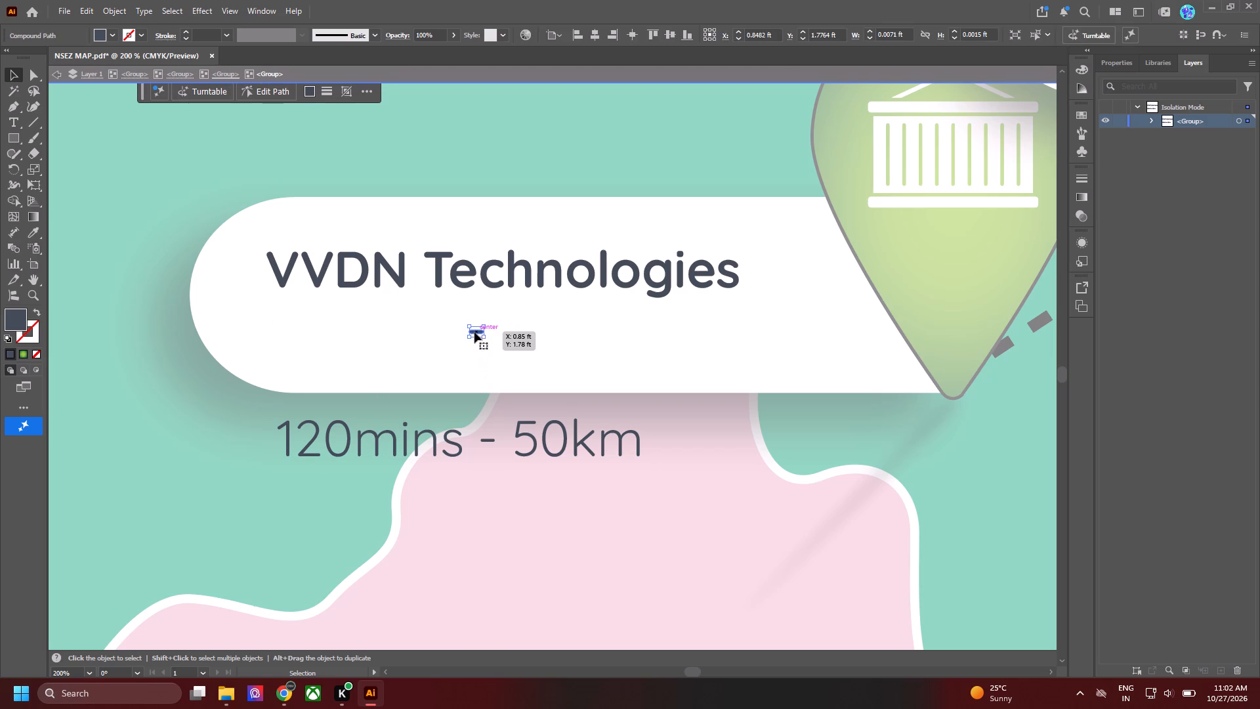
{"action": "key", "text": "Delete"}
Move the 120mins - 50km text straight up into the label, directly beneath VVDN Technologies.
{"action": "left_click_drag", "start_coordinate": [392, 456], "coordinate": [387, 354]}
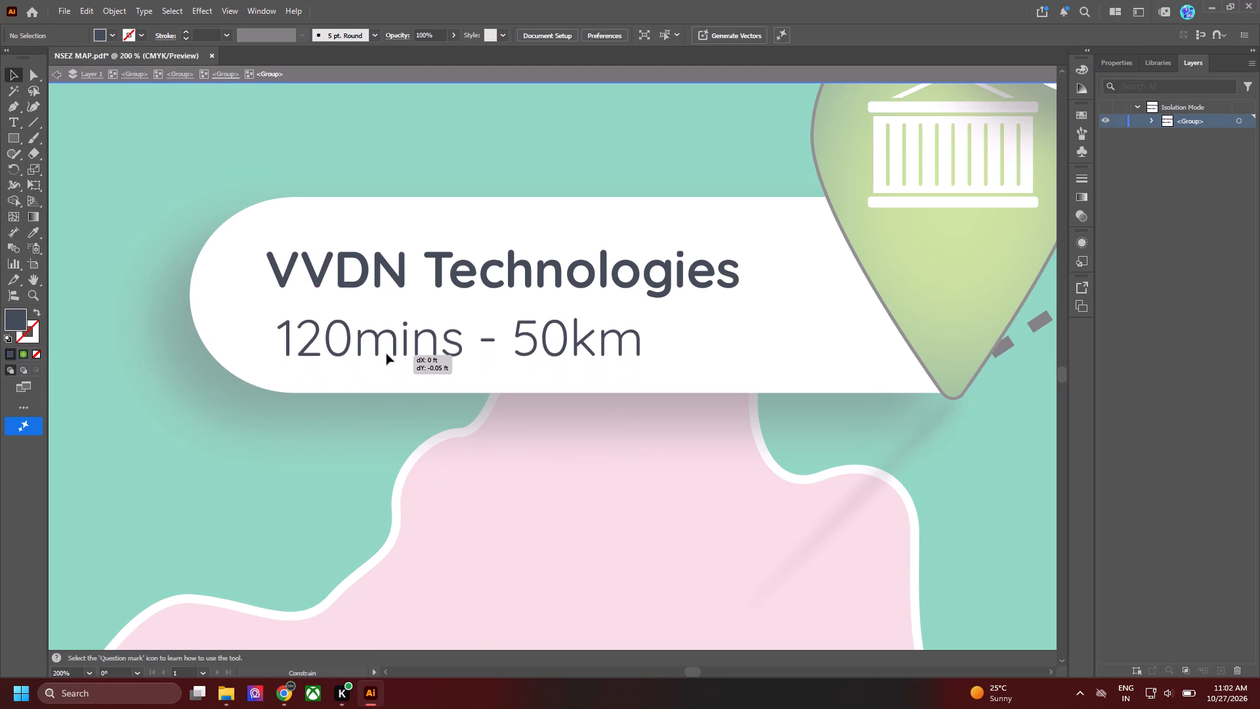
{"action": "left_click_drag", "start_coordinate": [387, 354], "coordinate": [385, 342]}
{"action": "left_click", "coordinate": [402, 367]}
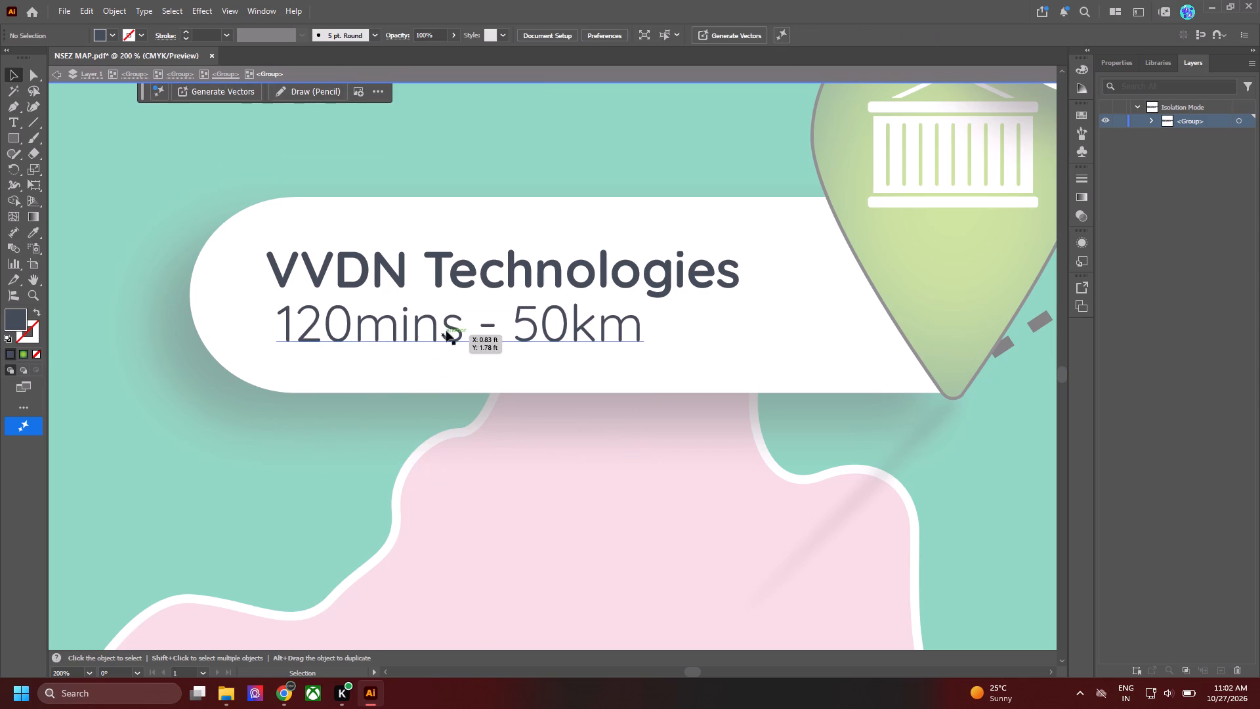
Step back out of the nested text group's isolation and select the green pin of the VVDN Technologies label.
{"action": "scroll", "coordinate": [360, 389], "scroll_direction": "down", "scroll_amount": 3, "text": "alt"}
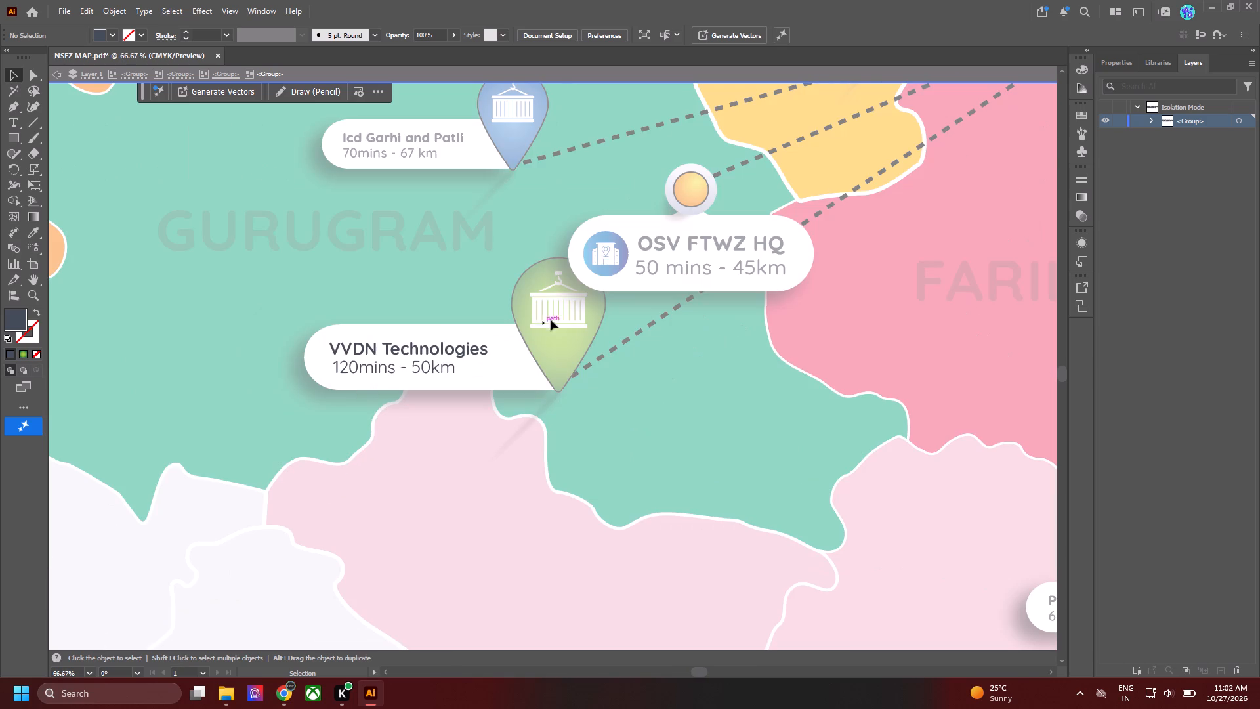
{"action": "left_click", "coordinate": [60, 69]}
{"action": "key", "text": "space"}
{"action": "left_click_drag", "start_coordinate": [587, 284], "coordinate": [566, 406]}
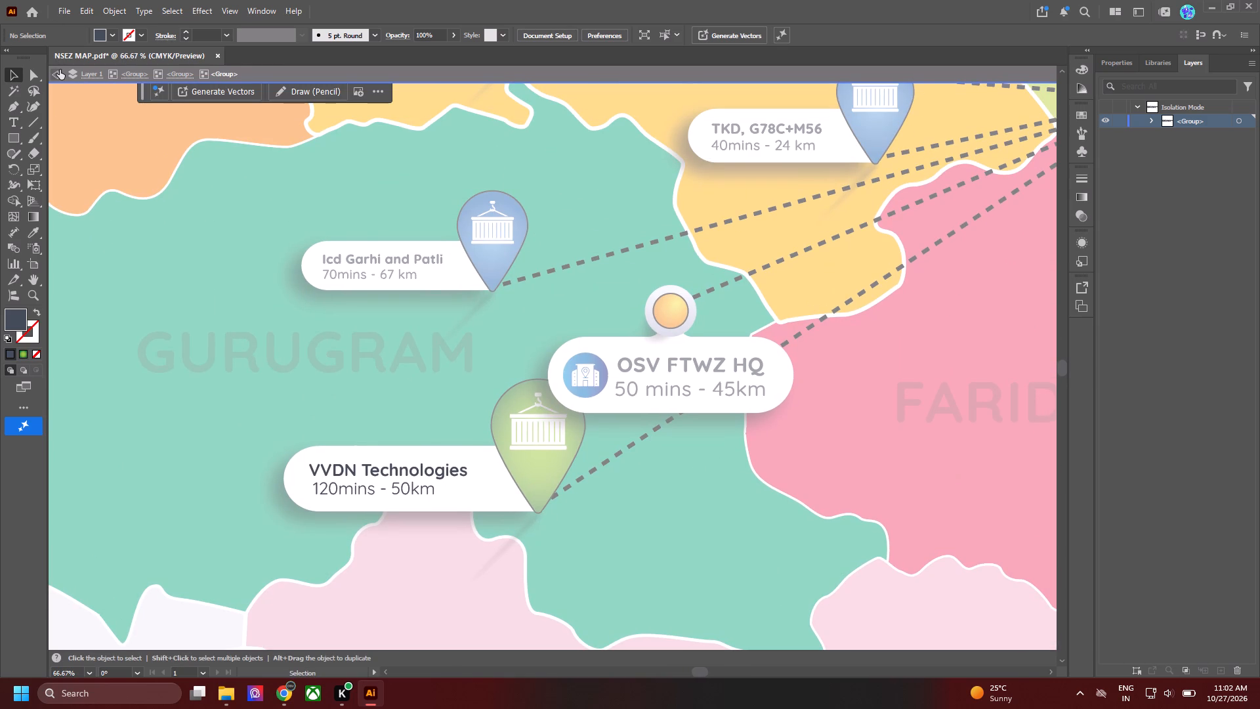
{"action": "left_click", "coordinate": [60, 70]}
{"action": "left_click", "coordinate": [539, 421]}
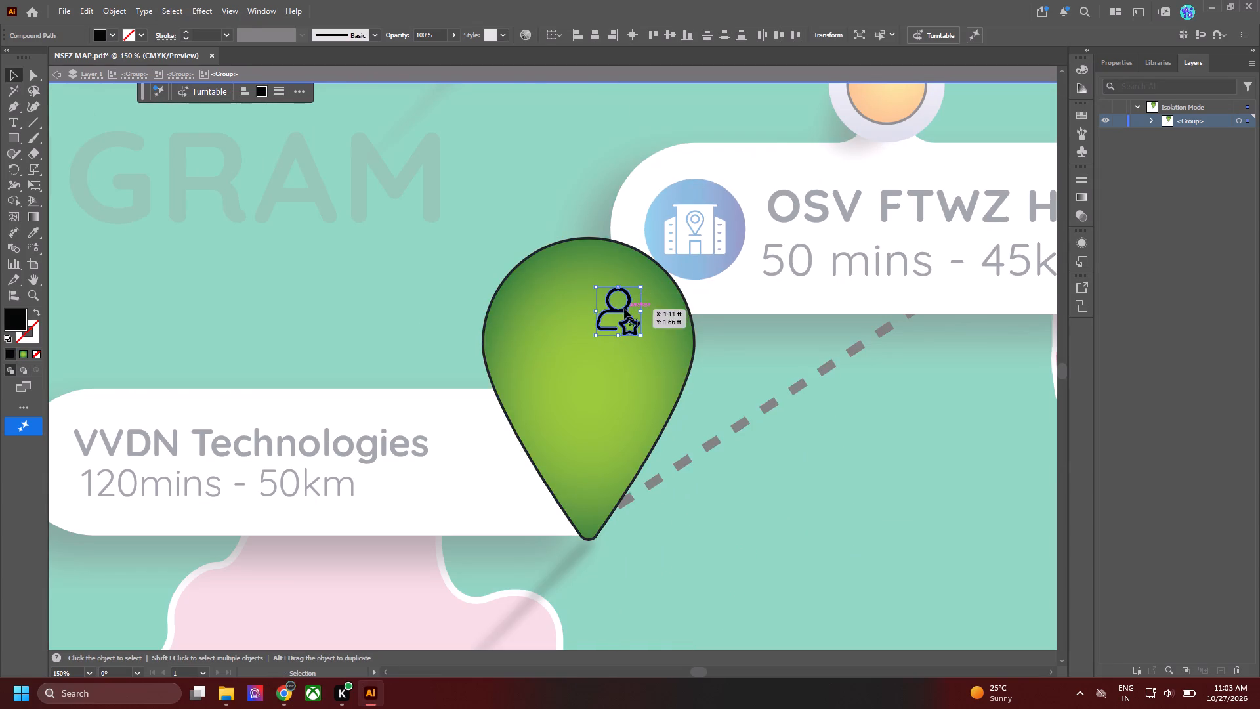
{"action": "left_click", "coordinate": [717, 351]}
{"action": "left_click", "coordinate": [631, 335]}
{"action": "left_click", "coordinate": [629, 302], "text": "shift"}
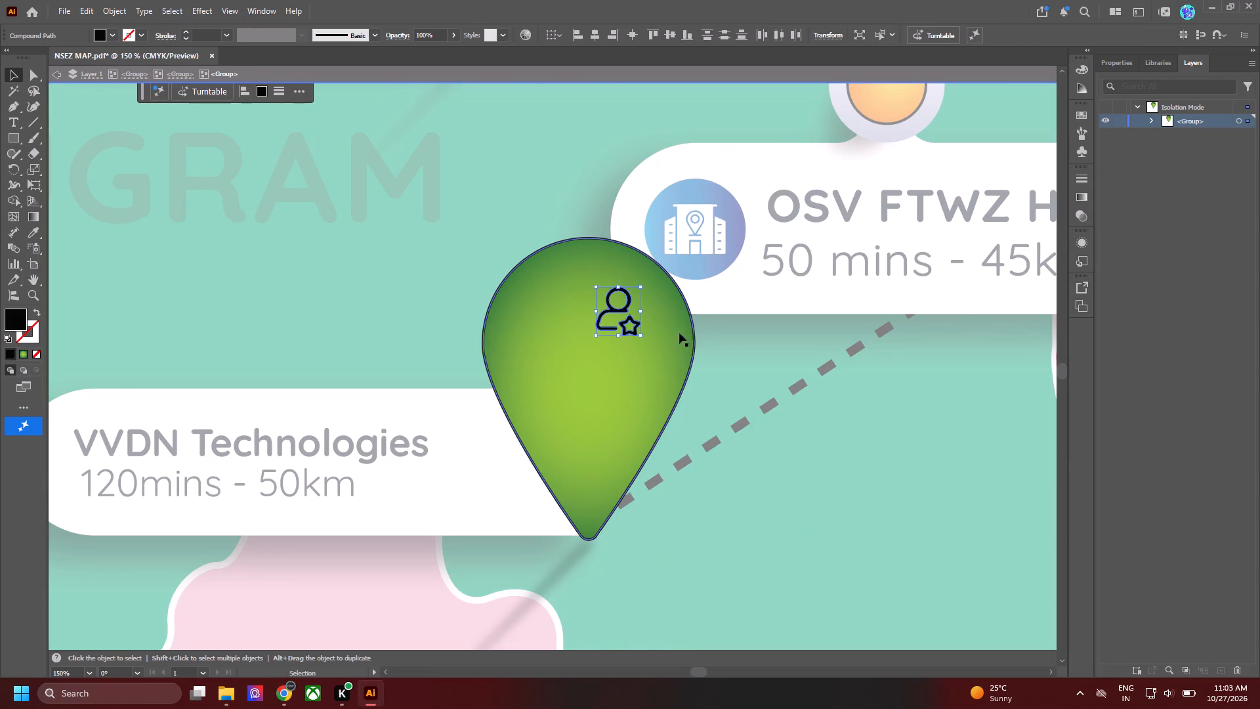
{"action": "key", "text": "ctrl+g"}
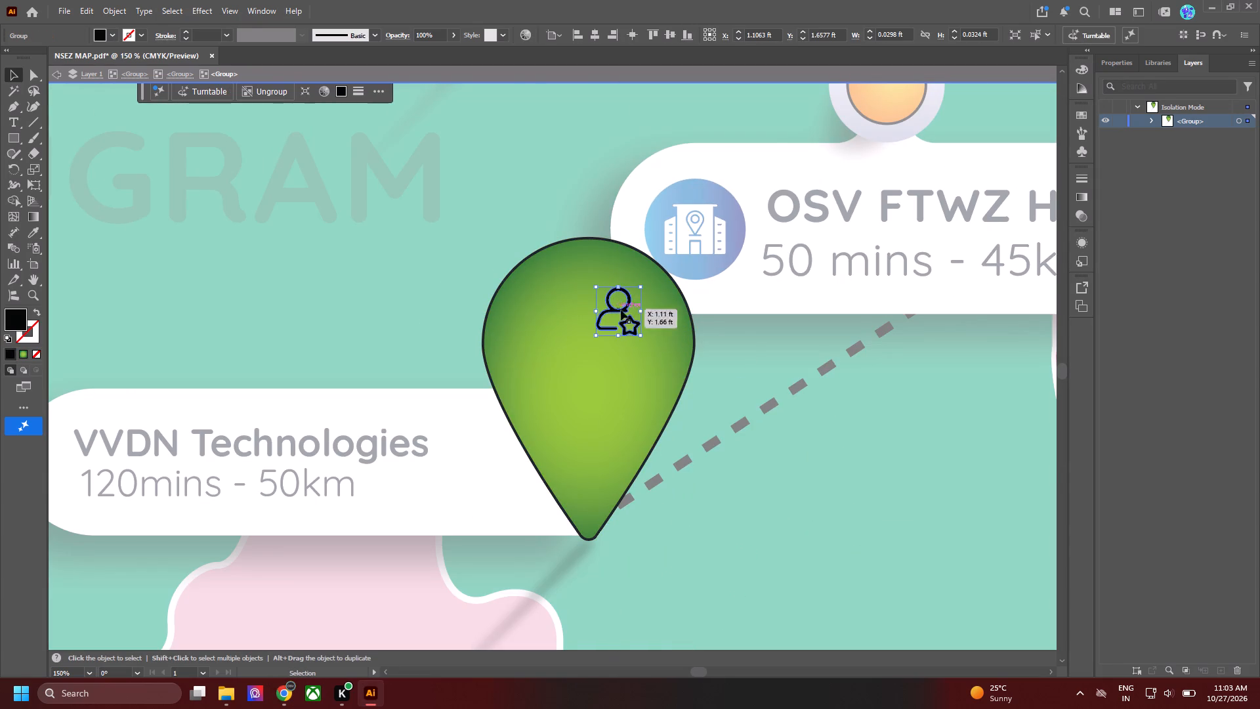
Centre the user icon in the upper, round part of the green pin and enlarge it to about 0.06 ft wide.
{"action": "key", "text": "v"}
{"action": "left_click_drag", "start_coordinate": [623, 309], "coordinate": [593, 351]}
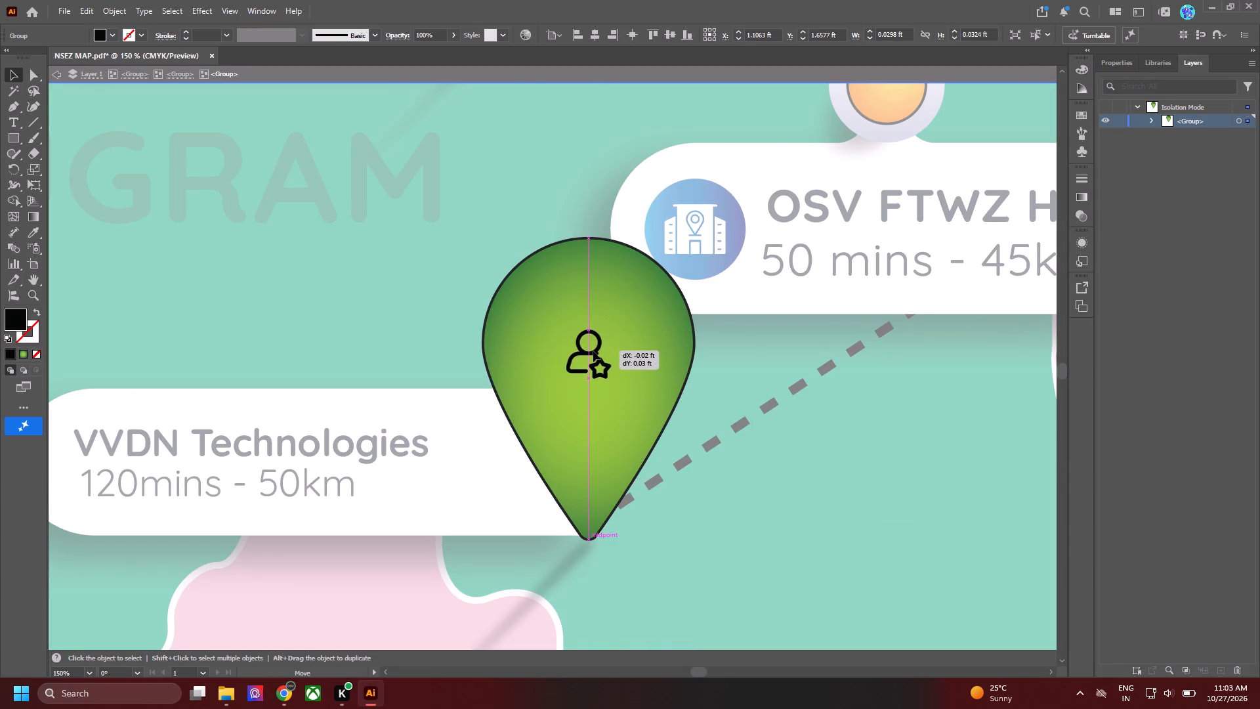
{"action": "left_click_drag", "start_coordinate": [593, 351], "coordinate": [593, 356]}
{"action": "left_click_drag", "start_coordinate": [585, 334], "coordinate": [595, 288], "text": "shift"}
{"action": "left_click", "coordinate": [599, 334]}
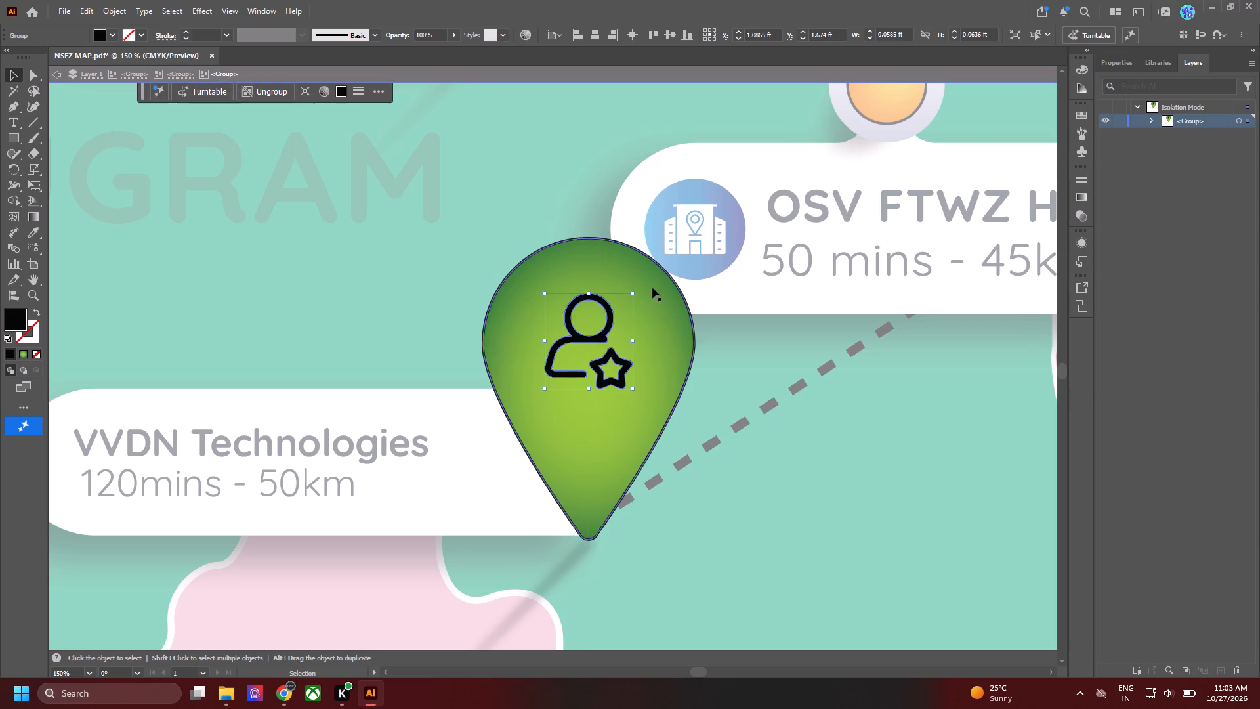
Change the user icon's fill to white and deselect it.
{"action": "double_click", "coordinate": [12, 328]}
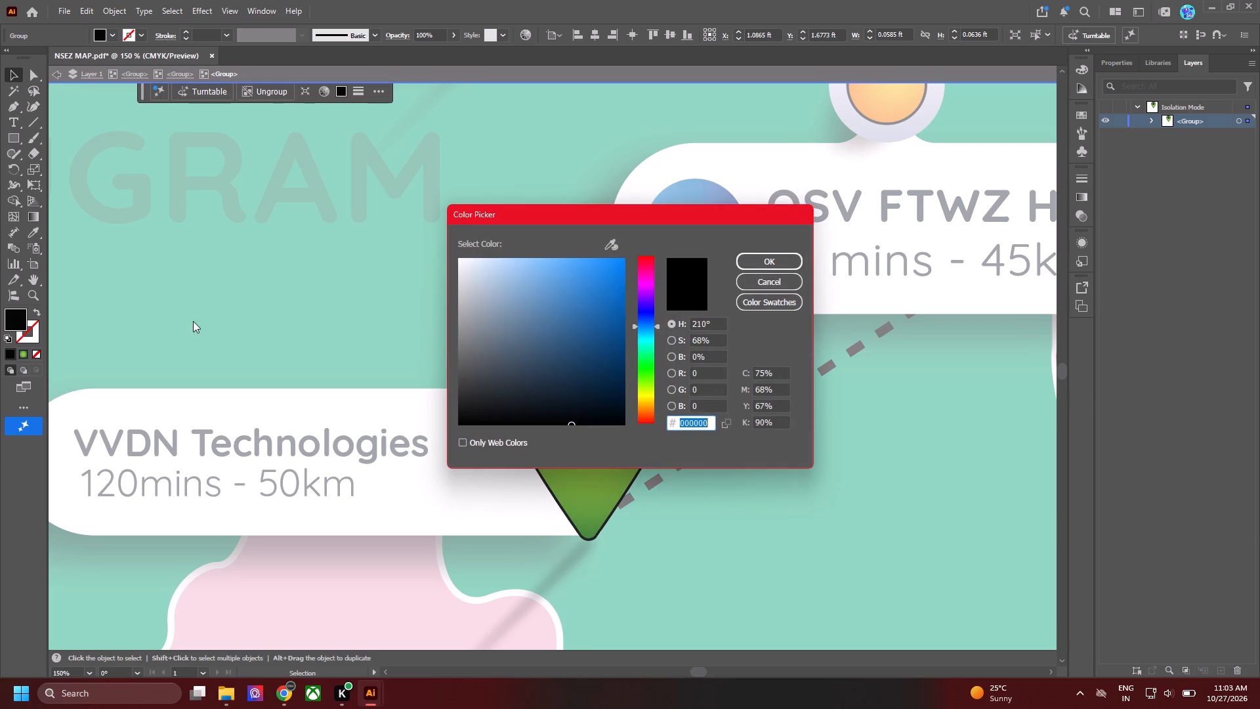
{"action": "left_click_drag", "start_coordinate": [602, 324], "coordinate": [200, 56]}
{"action": "left_click", "coordinate": [794, 270]}
{"action": "left_click", "coordinate": [786, 263]}
{"action": "left_click", "coordinate": [782, 503]}
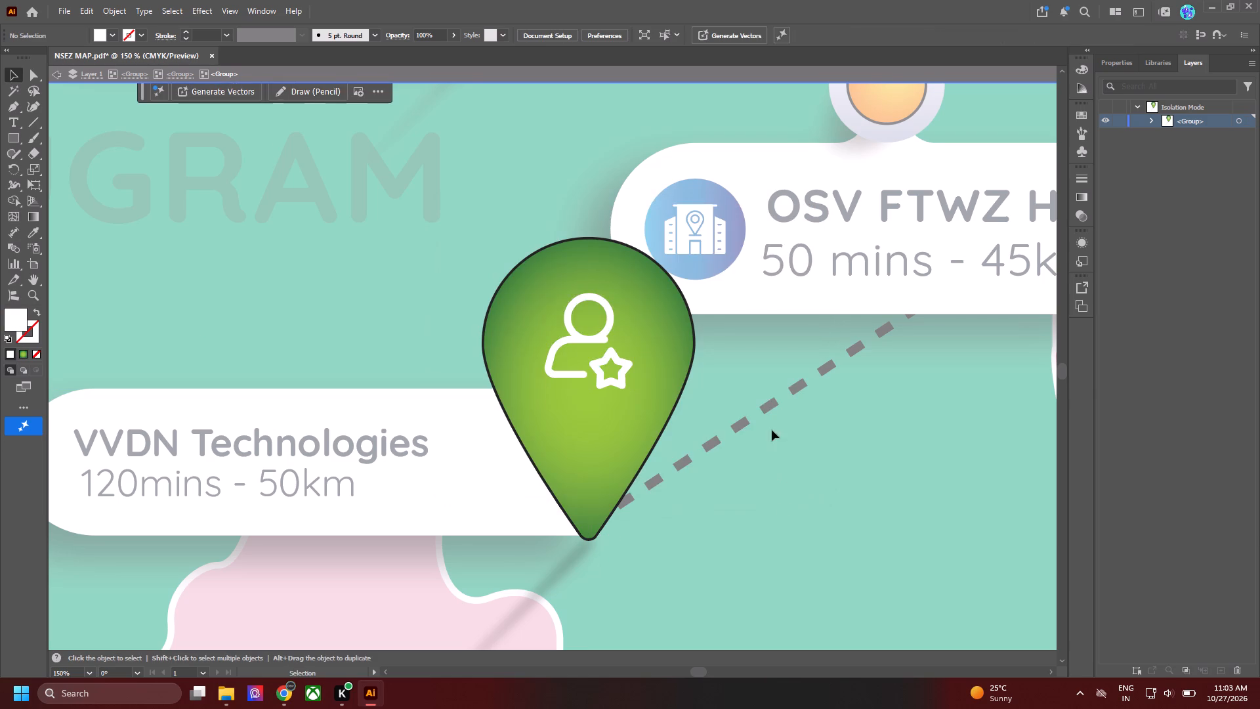
Recolour the green pin with the orange gradient sampled from the round marker above the OSV FTWZ HQ label.
{"action": "key", "text": "space"}
{"action": "left_click_drag", "start_coordinate": [745, 409], "coordinate": [631, 522]}
{"action": "left_click", "coordinate": [559, 475]}
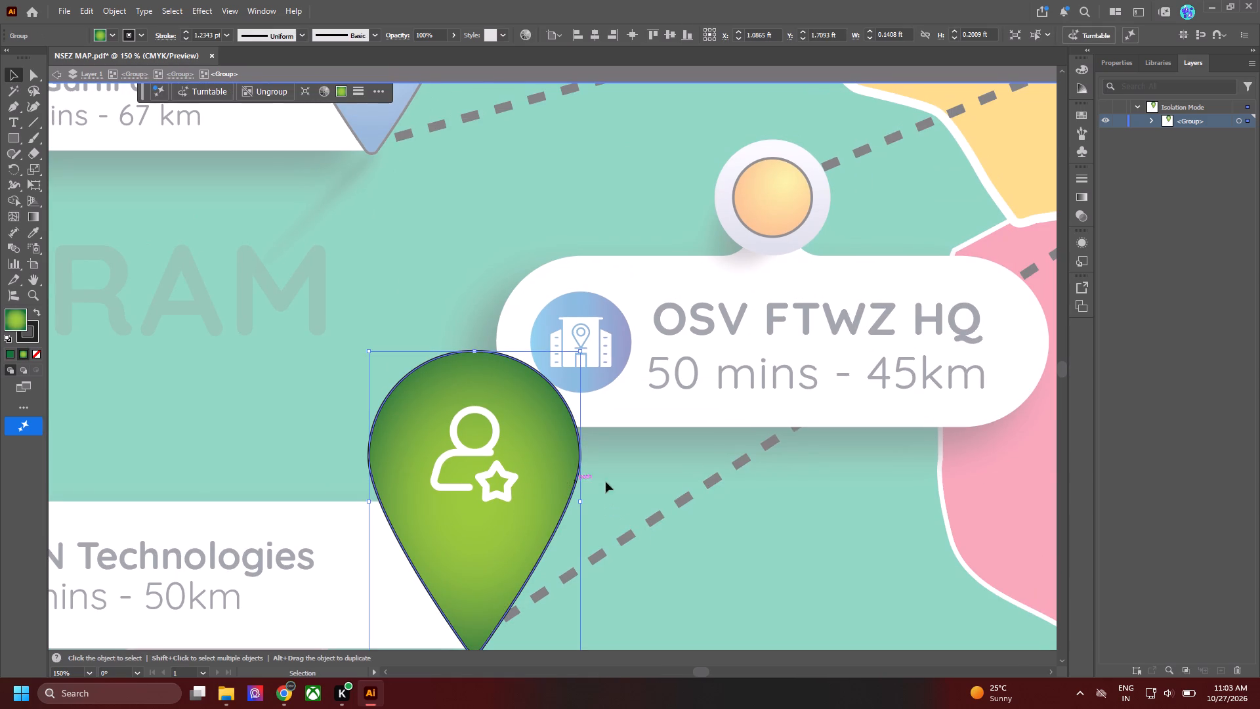
{"action": "key", "text": "i"}
{"action": "key", "text": "i"}
{"action": "key", "text": "i"}
{"action": "key", "text": "i"}
{"action": "key", "text": "i"}
{"action": "key", "text": "i"}
{"action": "key", "text": "i"}
{"action": "left_click", "coordinate": [777, 196]}
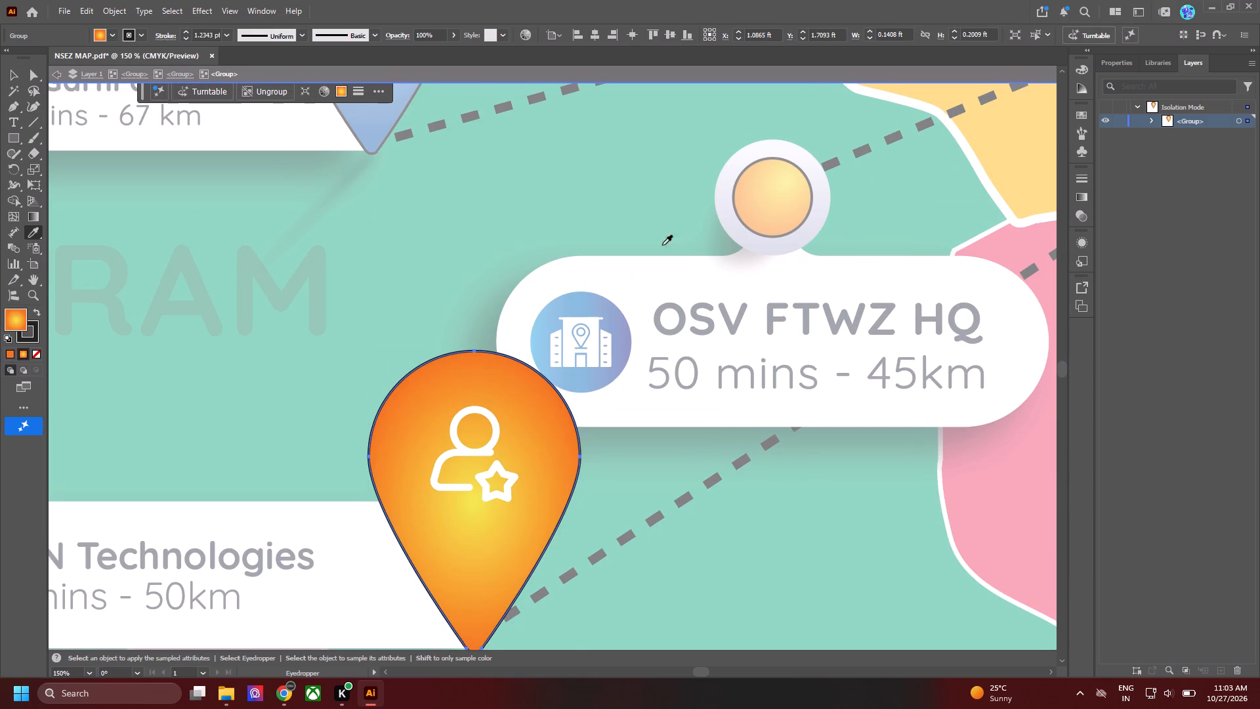
Redirect the pin's radial gradient so it starts at the user icon's head and runs straight down to the pin's tip.
{"action": "key", "text": "v"}
{"action": "left_click", "coordinate": [507, 265]}
{"action": "left_click", "coordinate": [523, 426]}
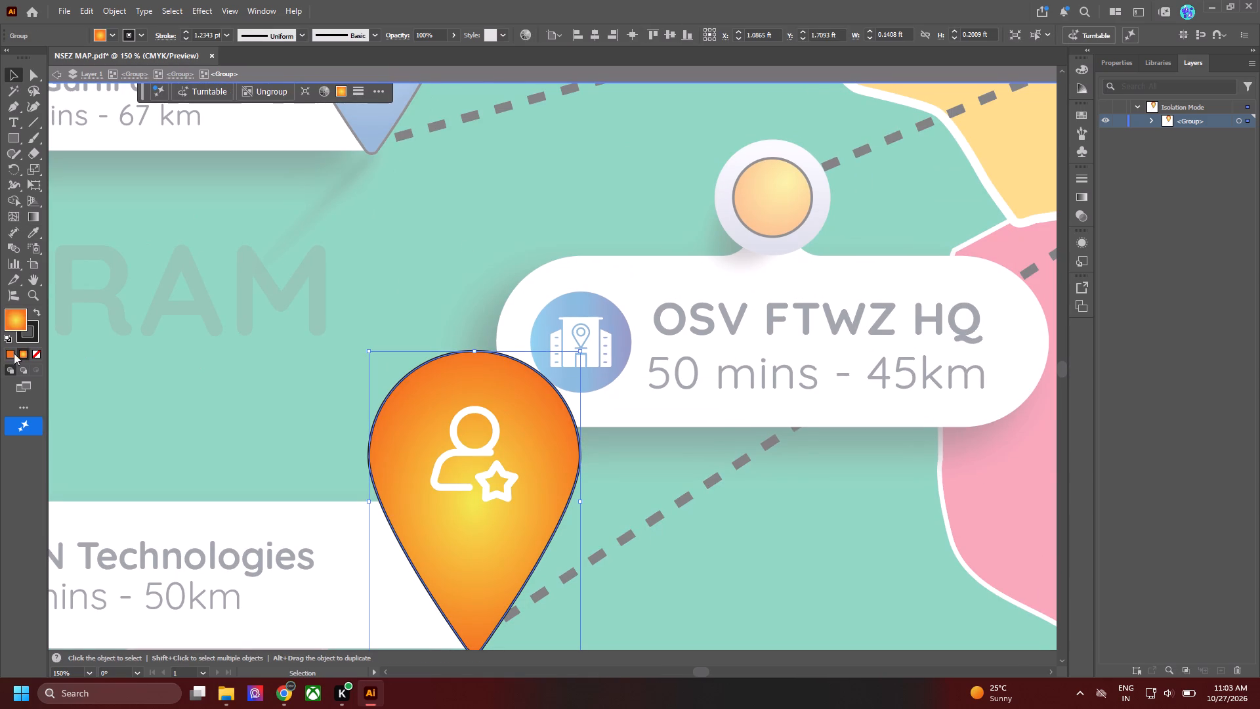
{"action": "key", "text": "g"}
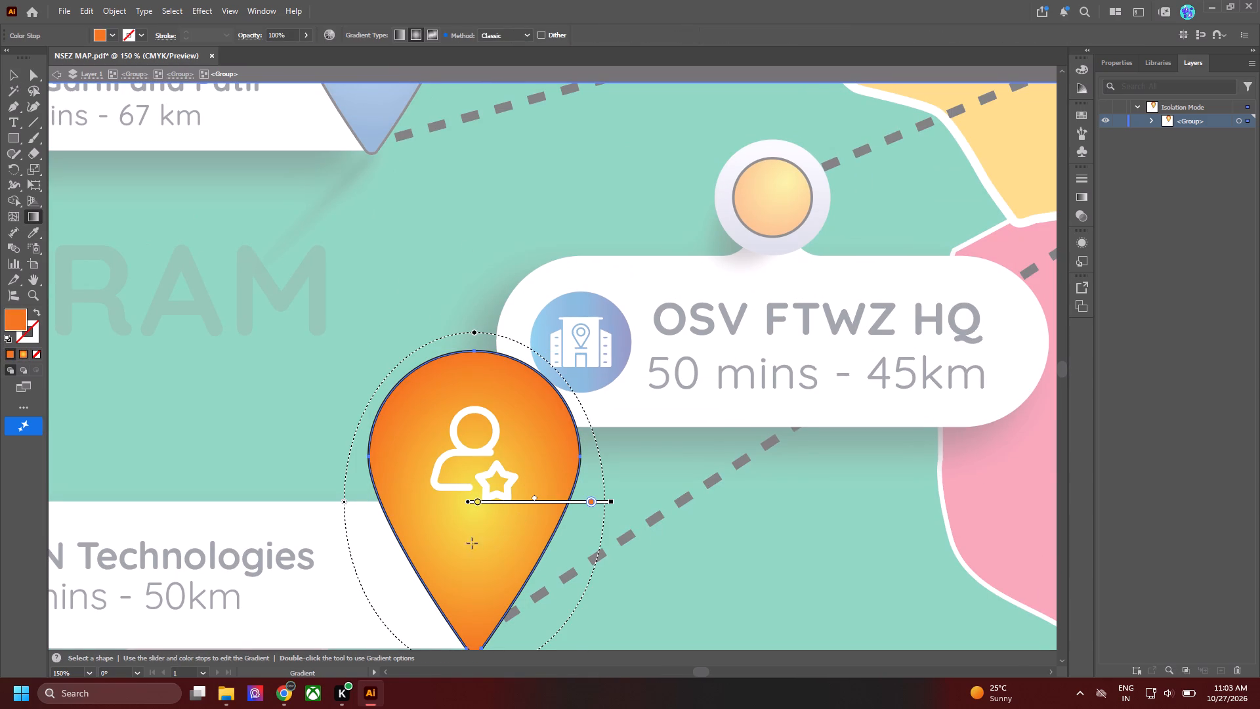
{"action": "left_click_drag", "start_coordinate": [469, 501], "coordinate": [473, 431]}
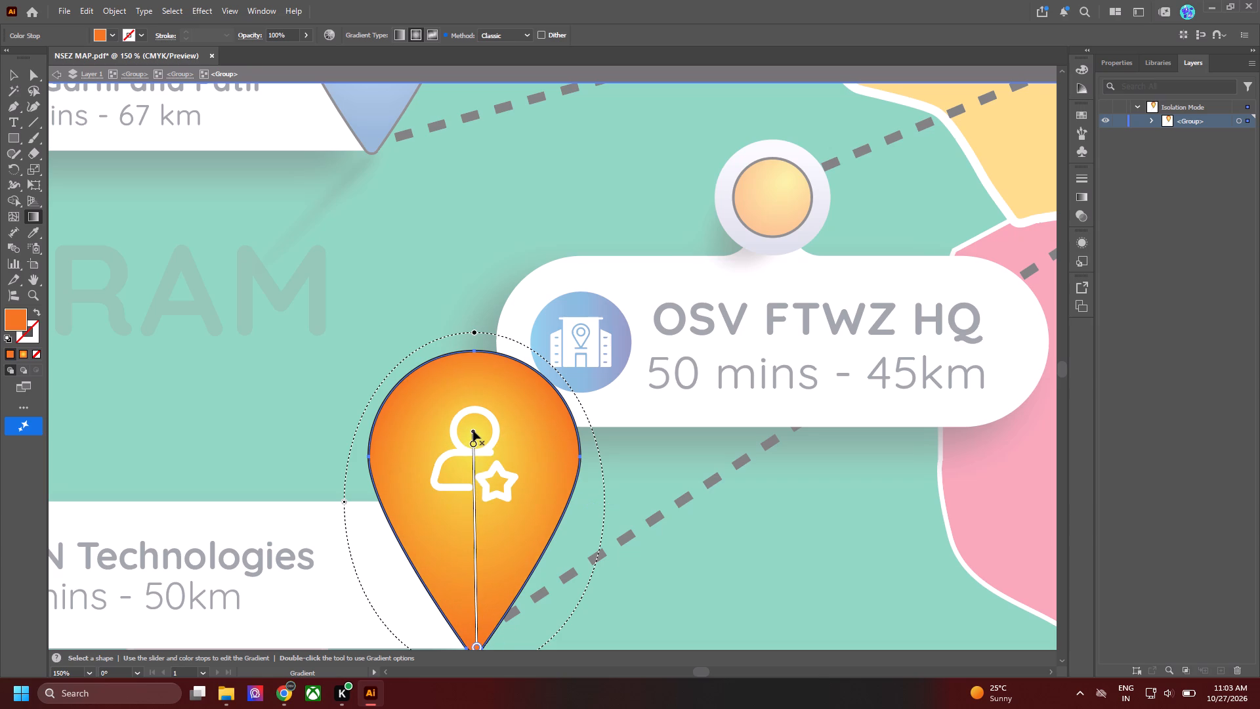
{"action": "left_click_drag", "start_coordinate": [473, 431], "coordinate": [474, 431]}
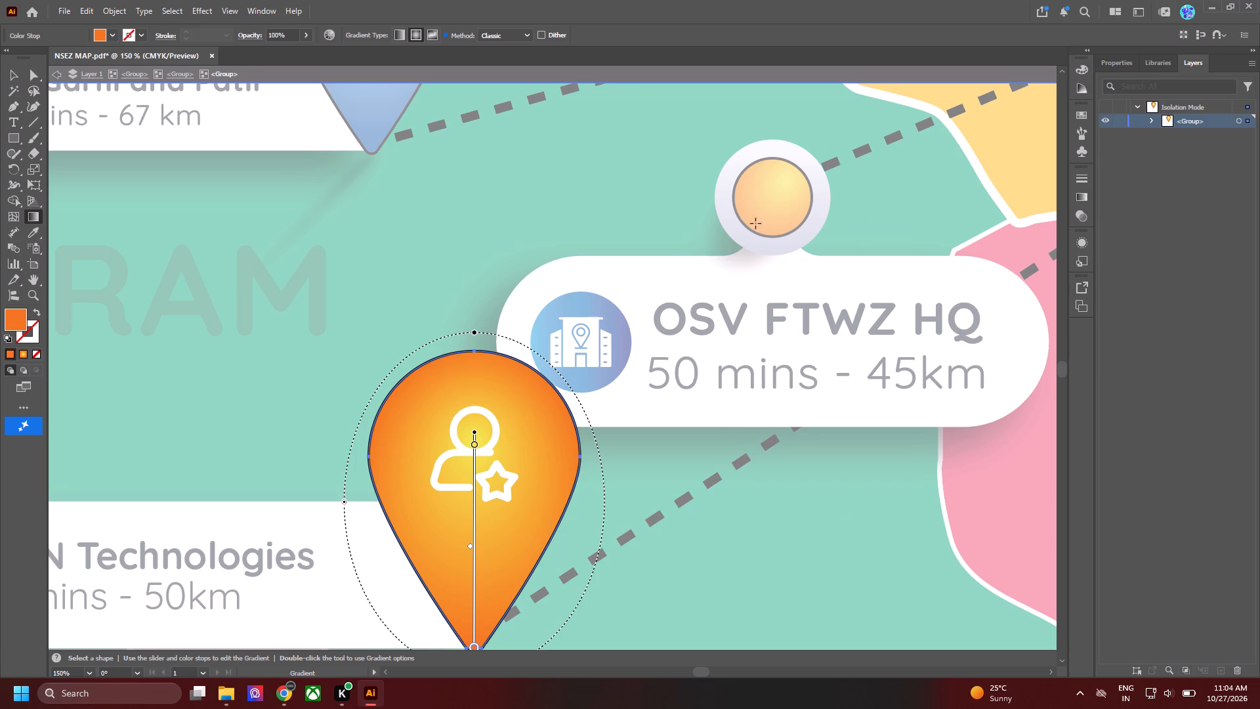
{"action": "left_click", "coordinate": [508, 373]}
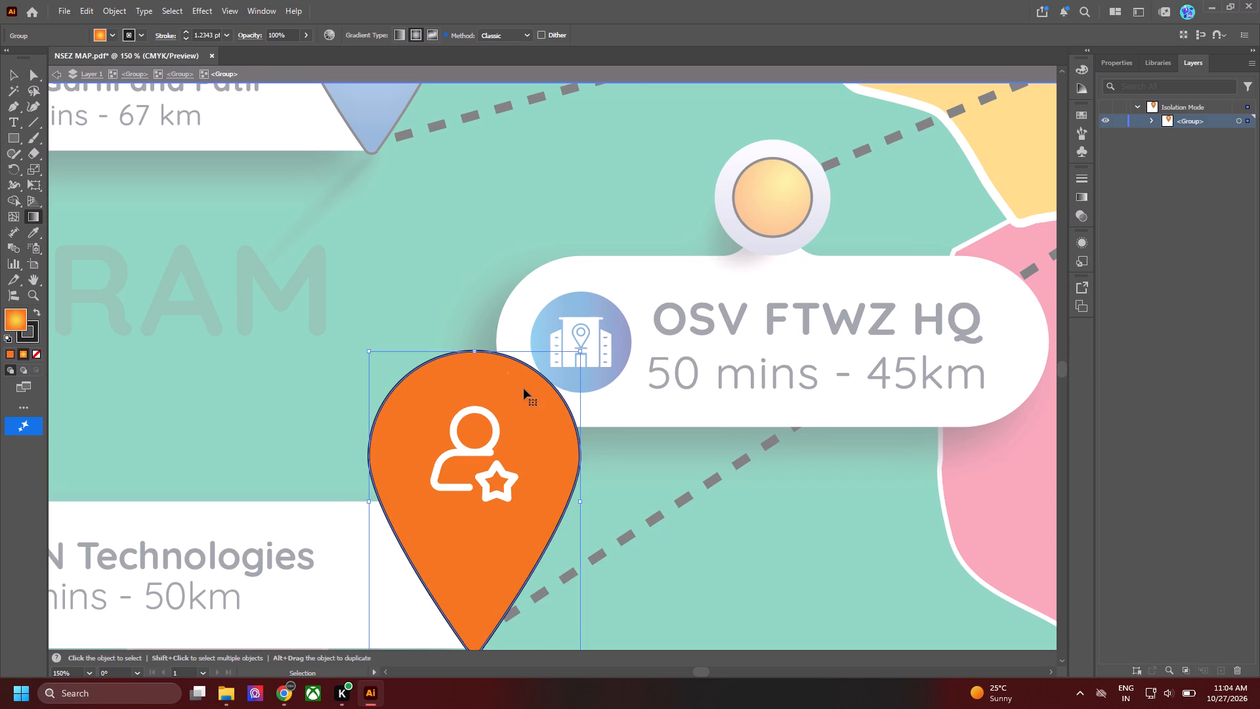
{"action": "key", "text": "ctrl+z"}
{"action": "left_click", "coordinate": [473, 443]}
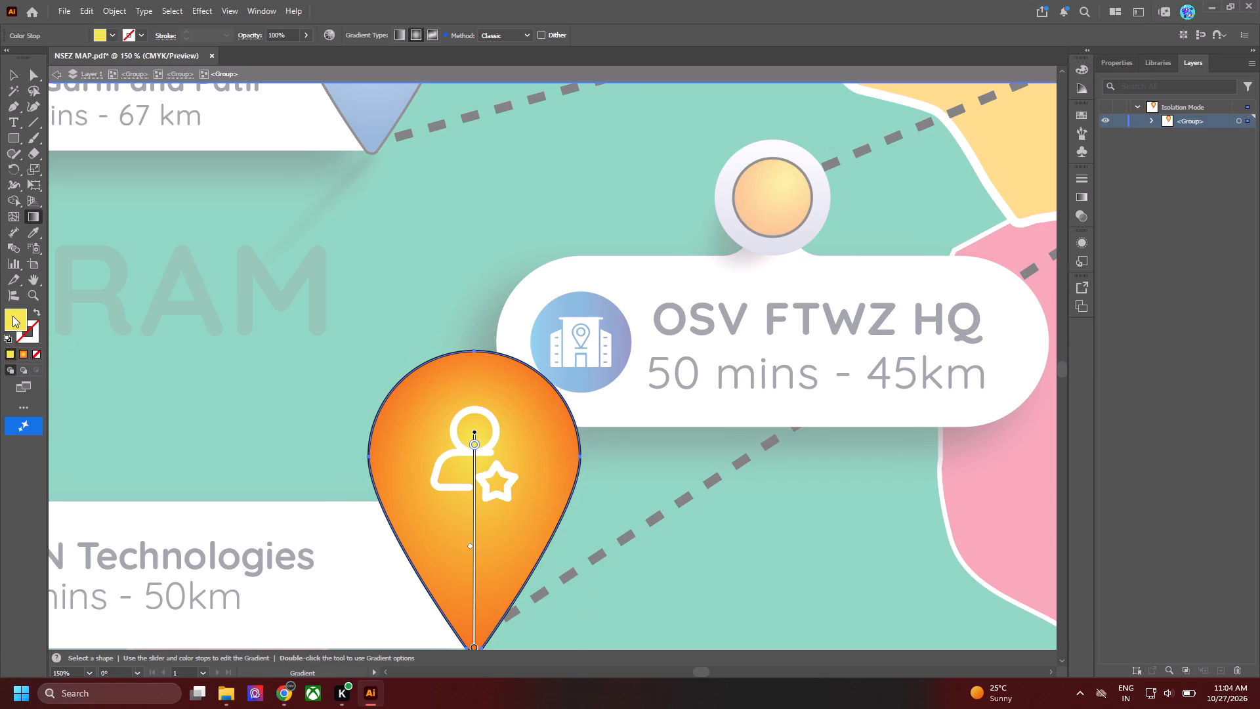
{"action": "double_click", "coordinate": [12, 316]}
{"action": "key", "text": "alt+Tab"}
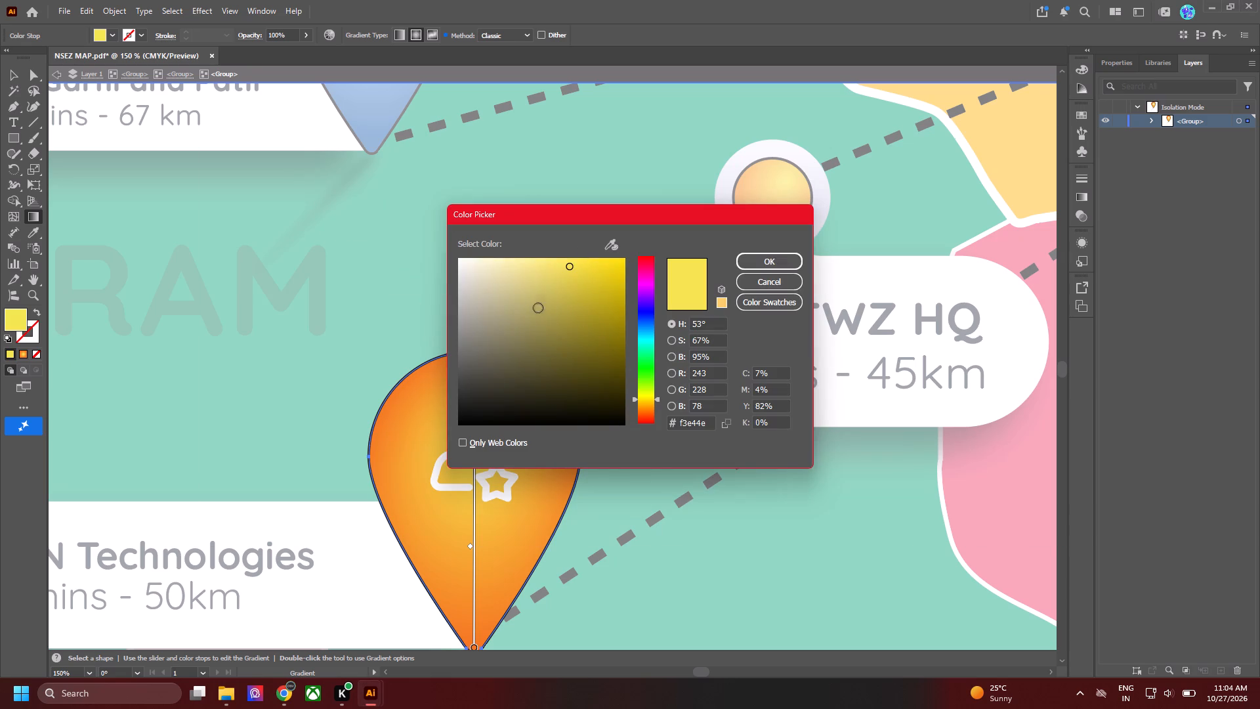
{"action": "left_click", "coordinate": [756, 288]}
Switch to Chrome, return to the VVDN Technologies Google results and open the company's Contact Us page.
{"action": "key", "text": "alt+Tab"}
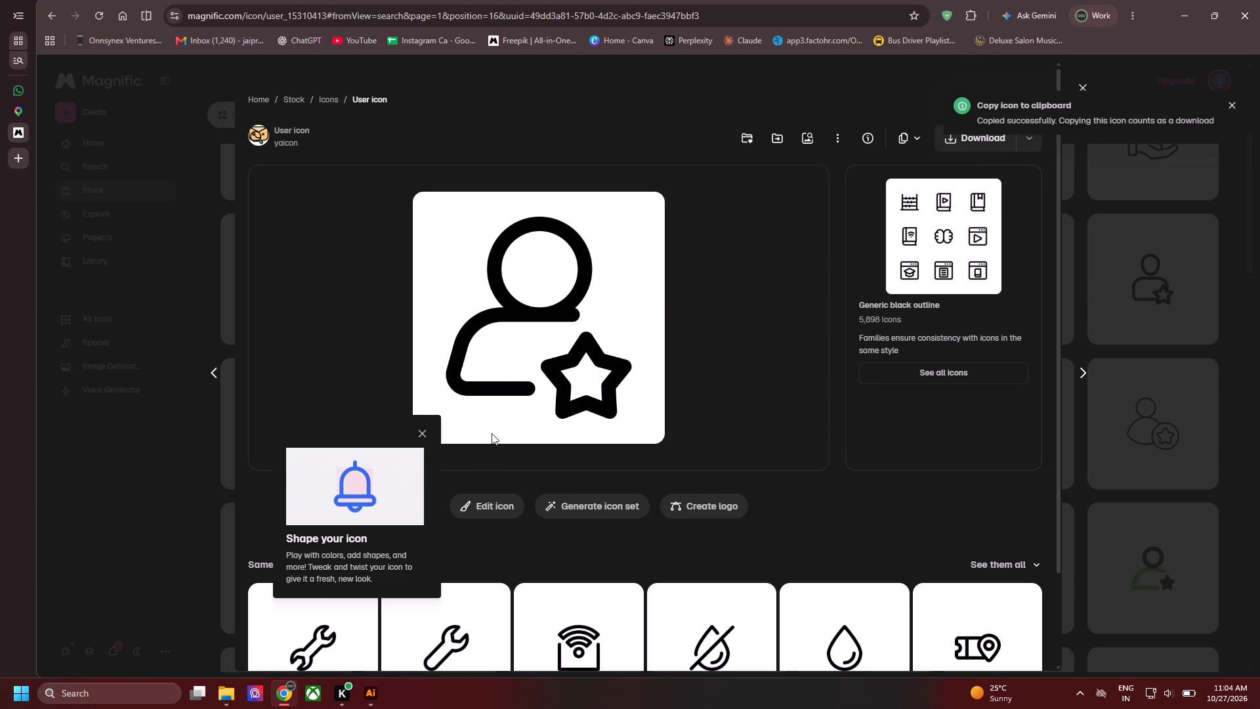
{"action": "left_click", "coordinate": [186, 345]}
{"action": "left_click", "coordinate": [16, 112]}
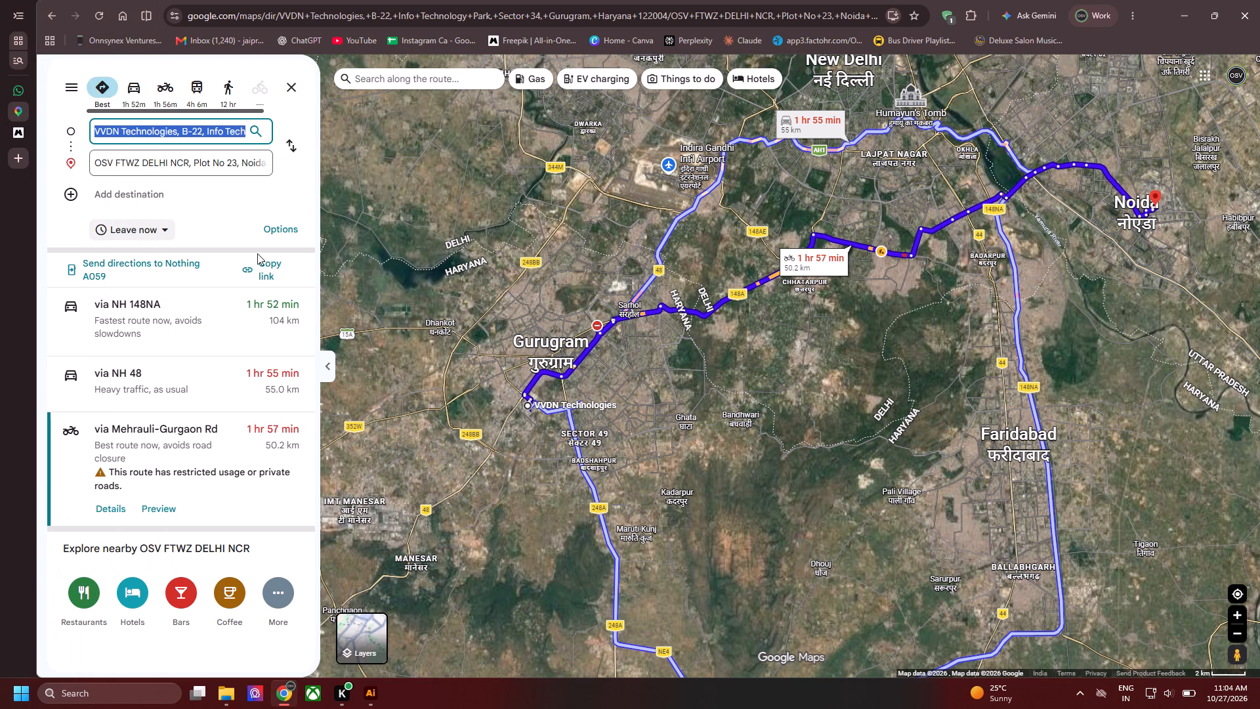
{"action": "left_click", "coordinate": [55, 10]}
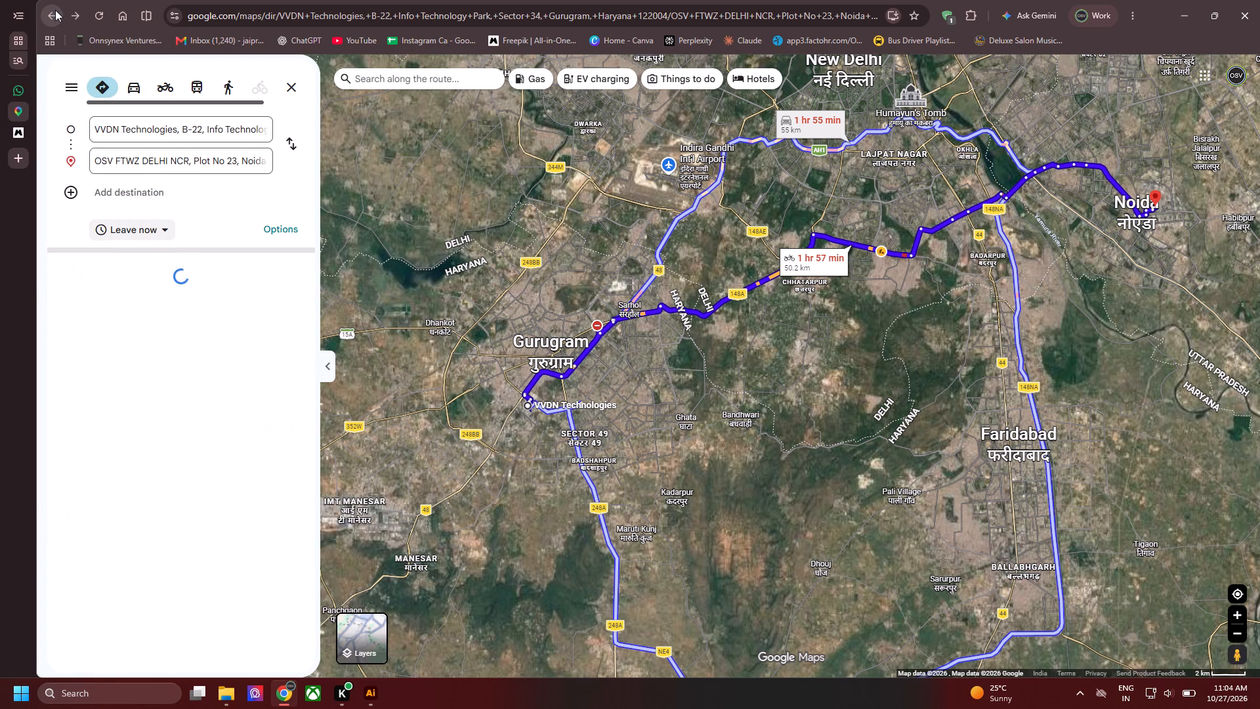
{"action": "left_click", "coordinate": [55, 10]}
{"action": "left_click", "coordinate": [55, 10]}
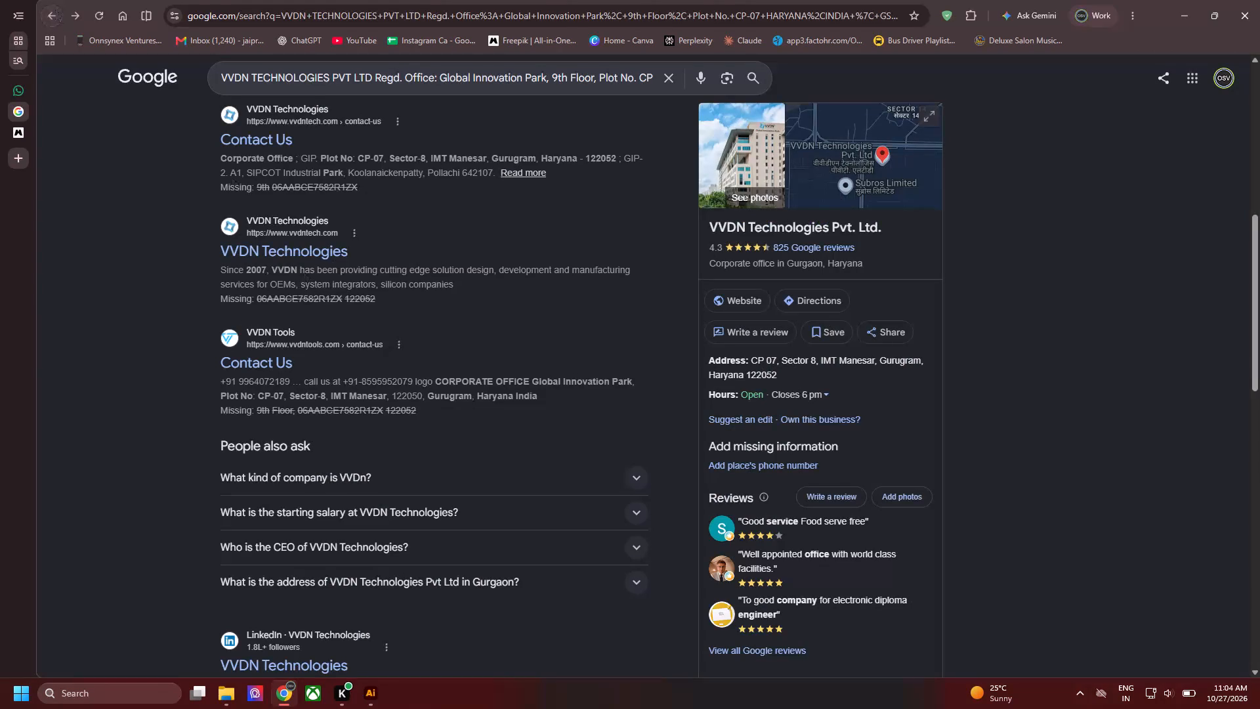
{"action": "scroll", "coordinate": [284, 175], "scroll_direction": "up", "scroll_amount": 2}
{"action": "scroll", "coordinate": [284, 175], "scroll_direction": "down", "scroll_amount": 1}
{"action": "scroll", "coordinate": [284, 175], "scroll_direction": "up", "scroll_amount": 3}
{"action": "scroll", "coordinate": [624, 312], "scroll_direction": "up", "scroll_amount": 4}
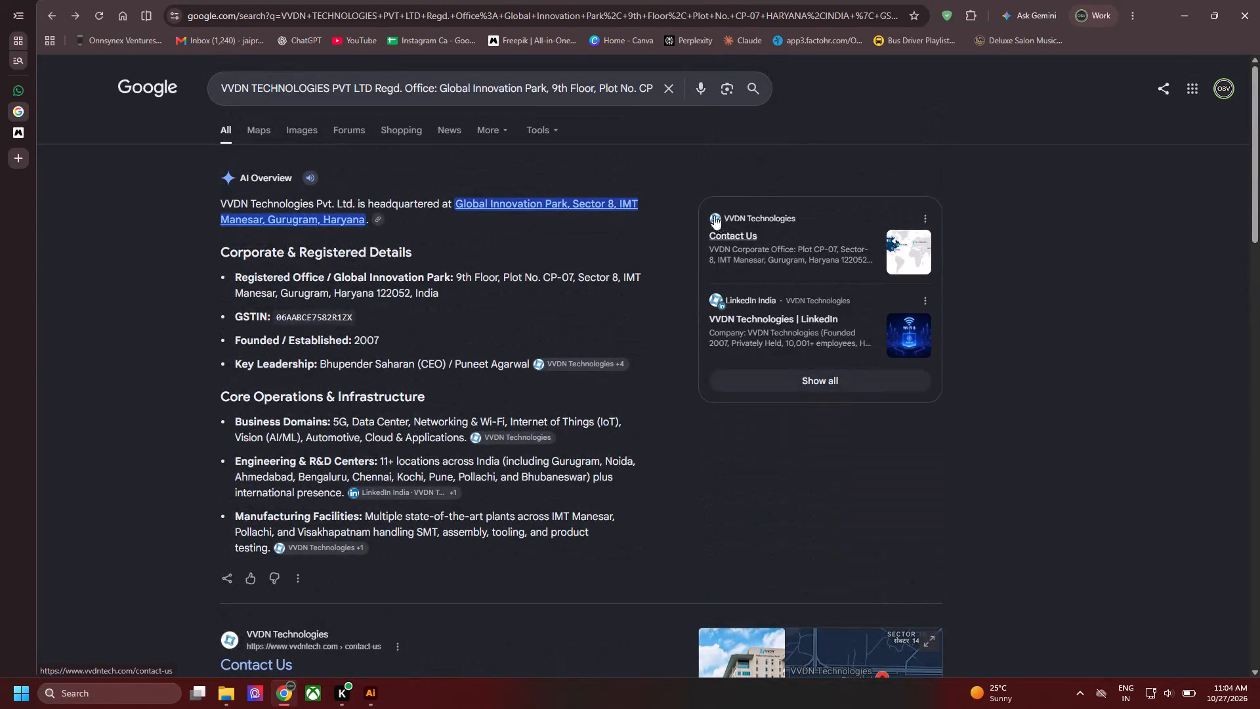
{"action": "left_click", "coordinate": [714, 215]}
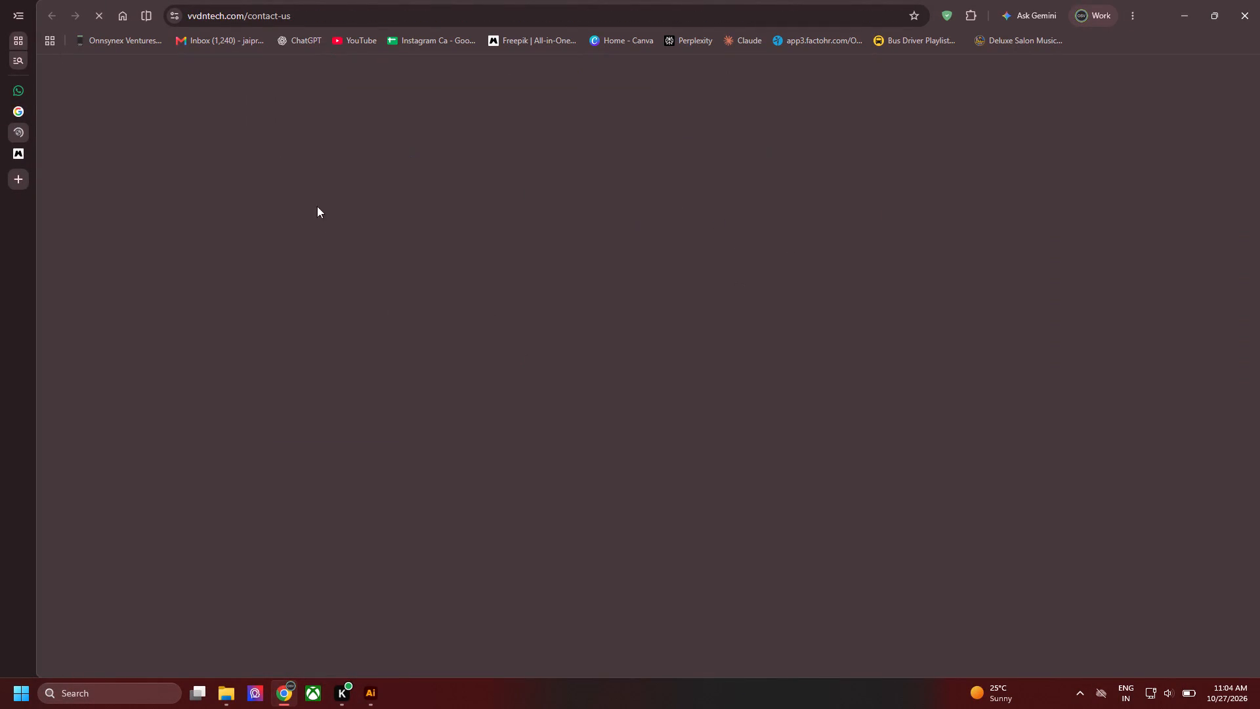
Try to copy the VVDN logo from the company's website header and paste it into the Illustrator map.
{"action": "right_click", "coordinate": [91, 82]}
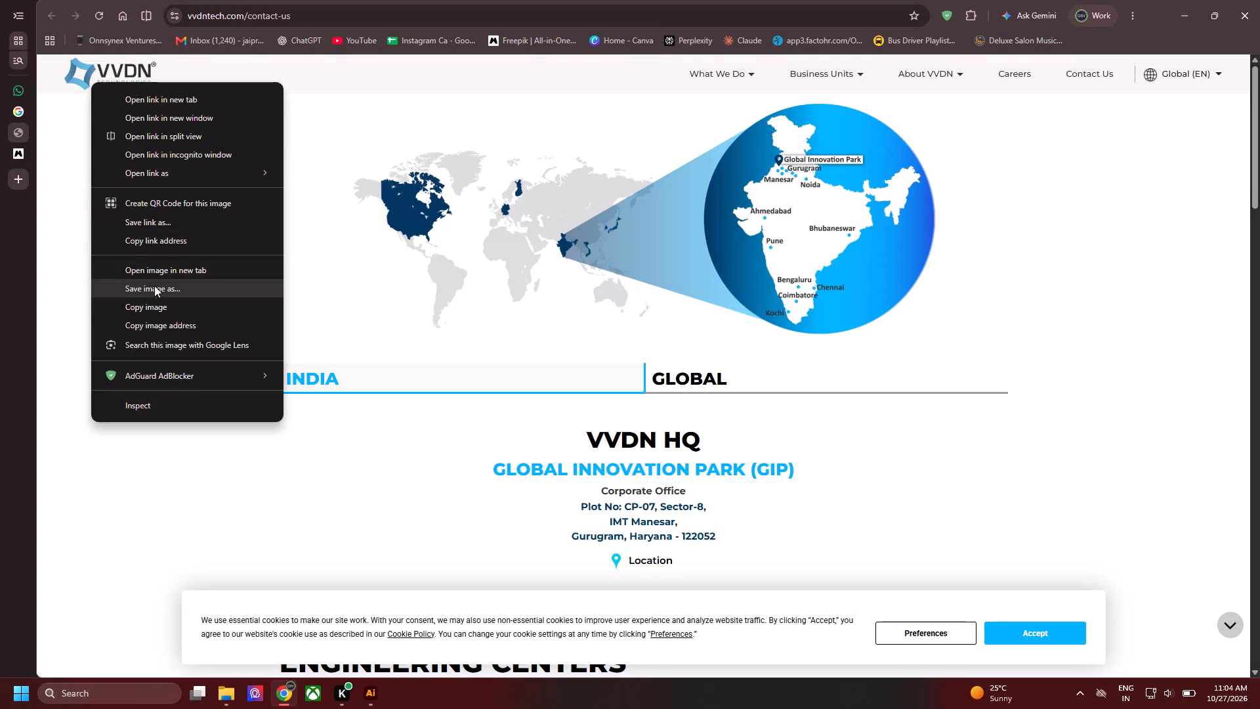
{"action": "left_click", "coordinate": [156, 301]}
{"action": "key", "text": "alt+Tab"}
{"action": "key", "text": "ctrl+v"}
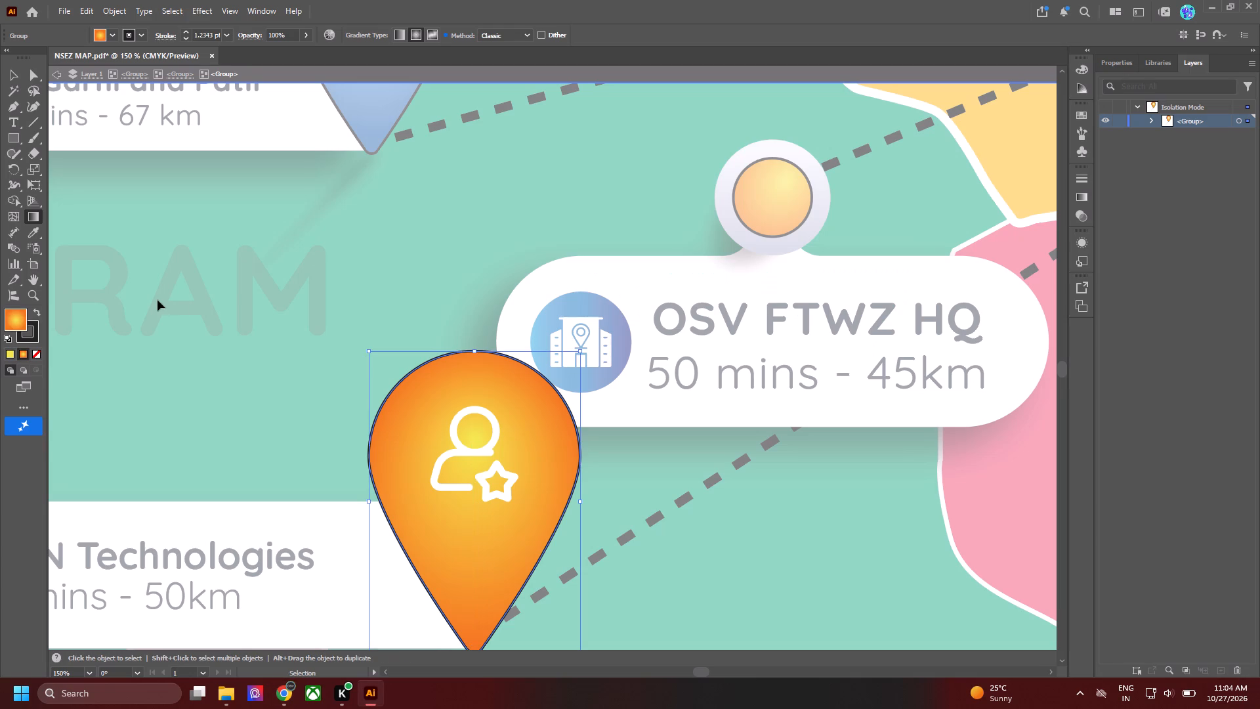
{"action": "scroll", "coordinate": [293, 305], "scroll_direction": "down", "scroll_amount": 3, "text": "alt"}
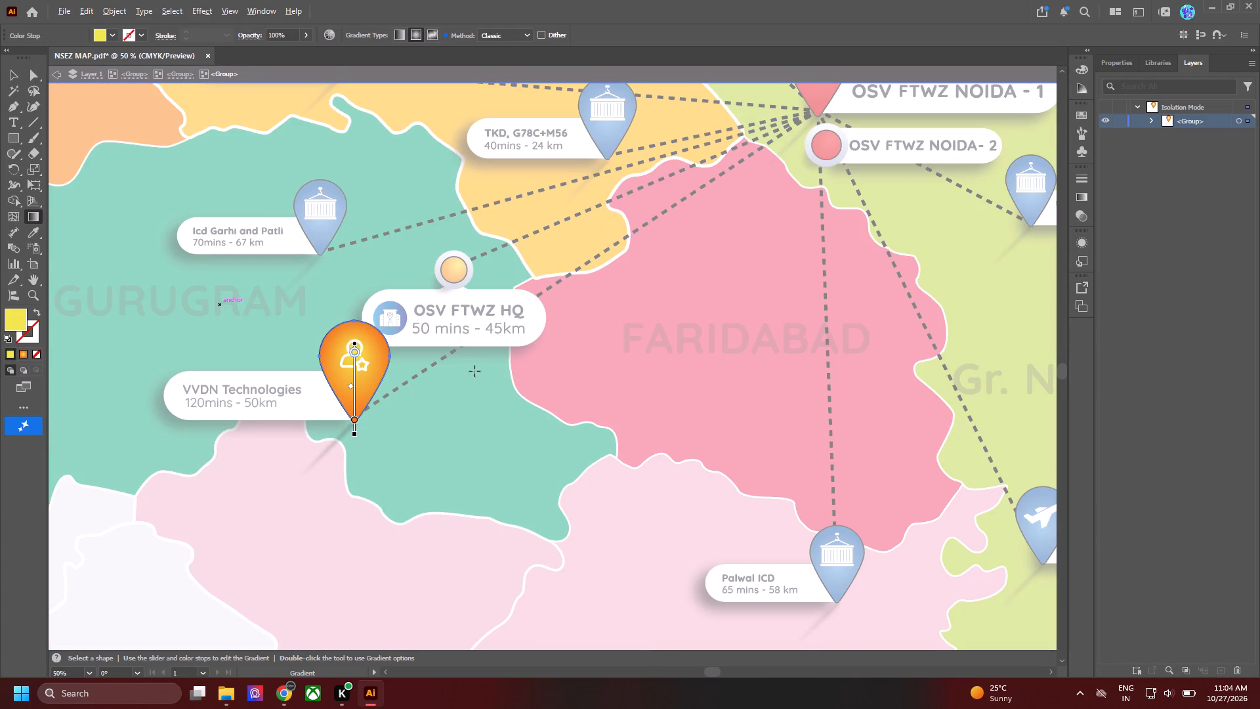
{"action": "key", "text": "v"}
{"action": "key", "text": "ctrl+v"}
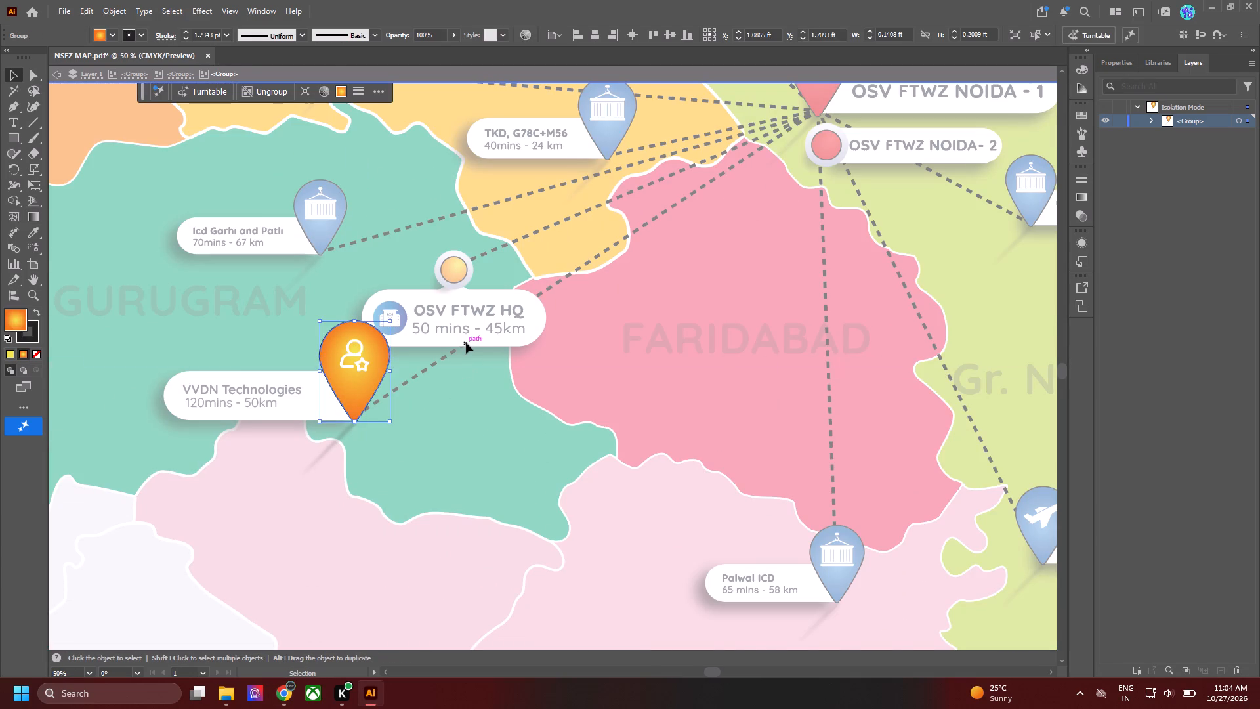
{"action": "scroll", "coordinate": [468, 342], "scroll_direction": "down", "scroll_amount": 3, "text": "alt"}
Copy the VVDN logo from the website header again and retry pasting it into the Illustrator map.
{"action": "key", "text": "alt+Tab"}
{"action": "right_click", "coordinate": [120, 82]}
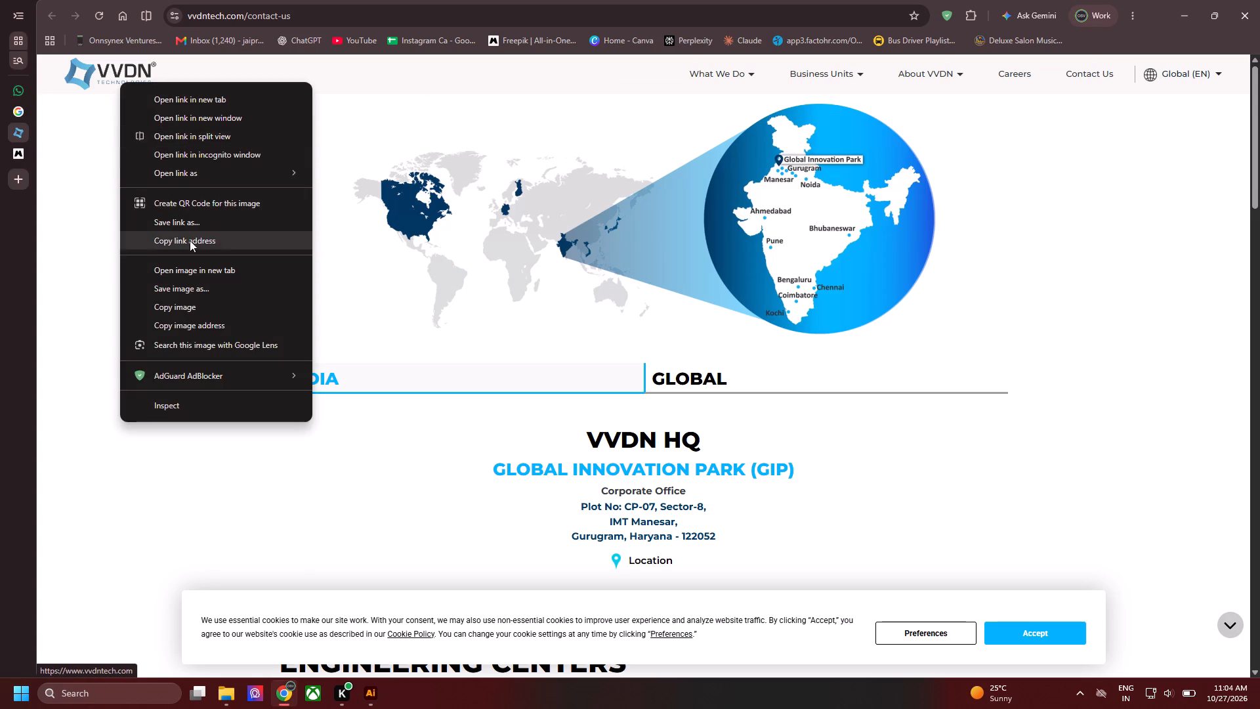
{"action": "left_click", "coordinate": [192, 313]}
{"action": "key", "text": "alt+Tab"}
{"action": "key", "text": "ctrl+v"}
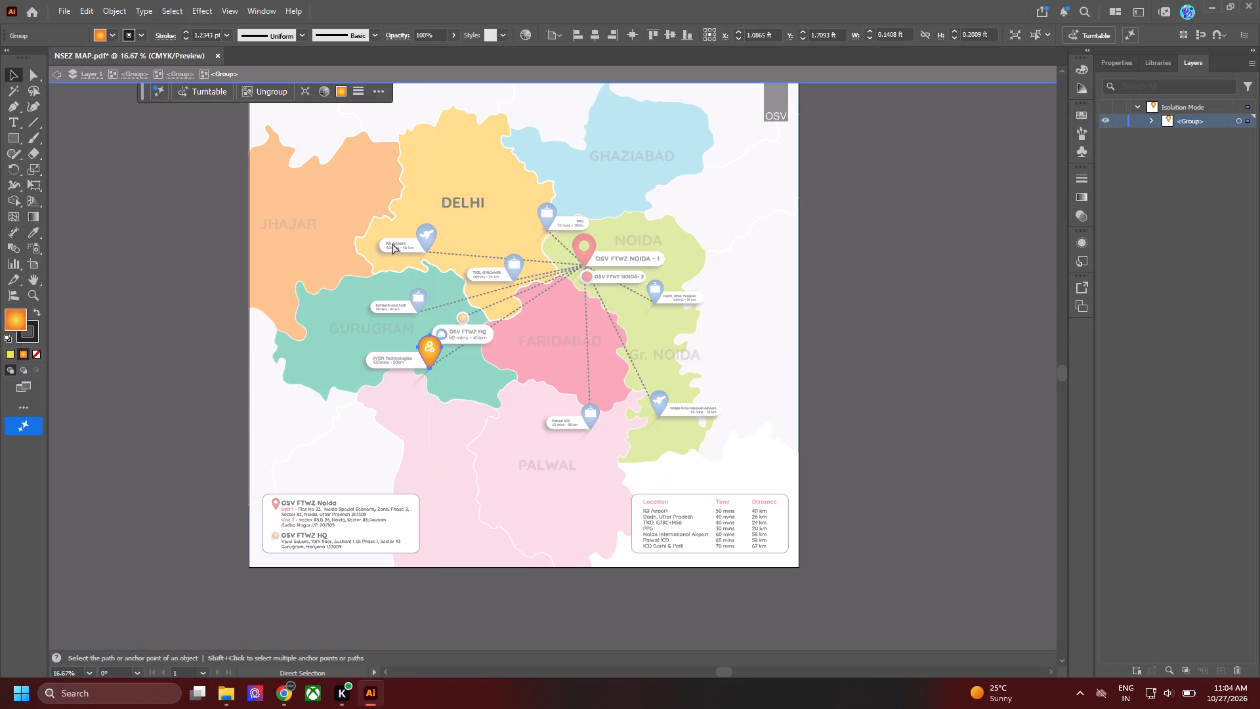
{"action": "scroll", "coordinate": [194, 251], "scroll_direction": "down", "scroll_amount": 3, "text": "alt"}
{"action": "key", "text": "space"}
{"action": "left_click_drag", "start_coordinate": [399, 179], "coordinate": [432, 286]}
Switch to Chrome and search Google Images for "VVDN TECHNOLOGIES logo".
{"action": "key", "text": "alt+Tab"}
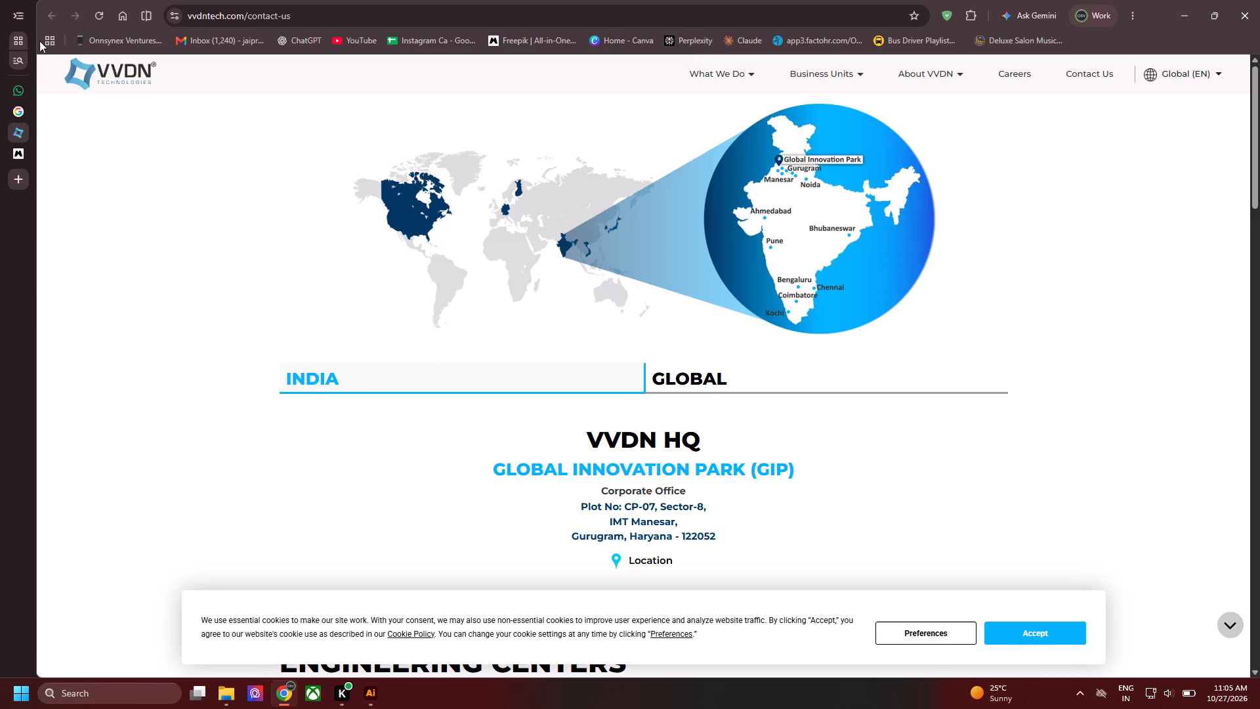
{"action": "left_click", "coordinate": [54, 20]}
{"action": "left_click", "coordinate": [24, 116]}
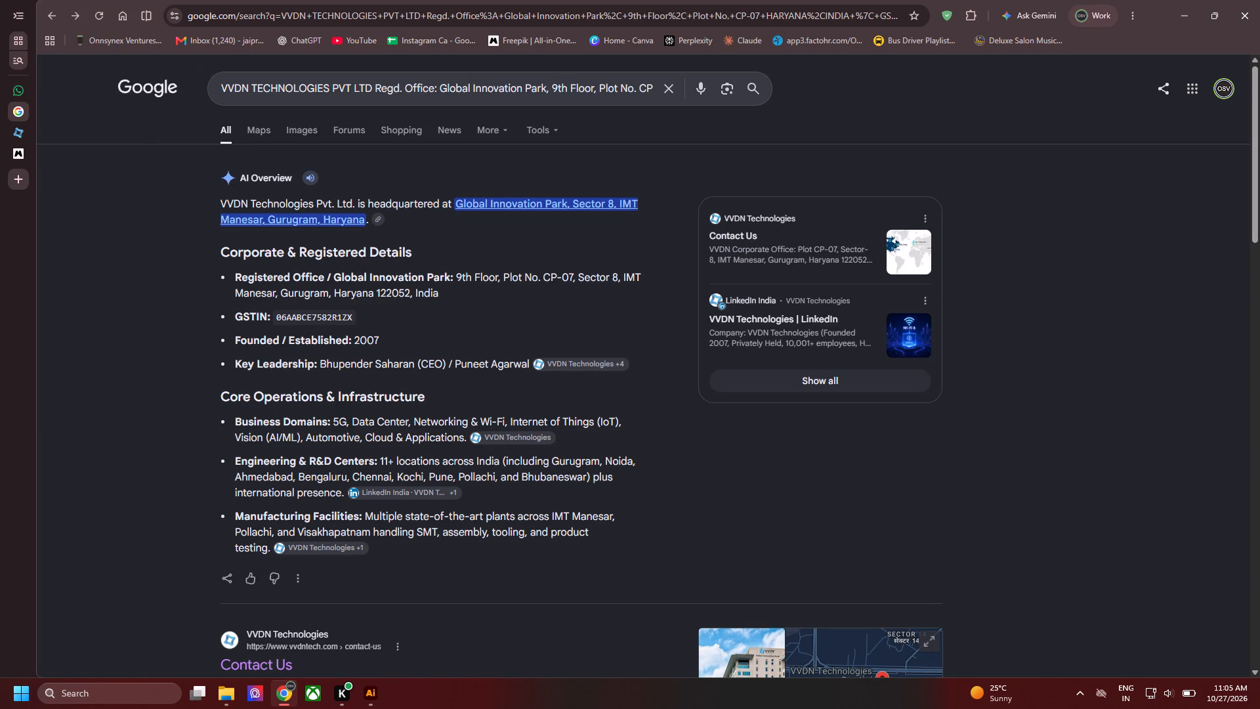
{"action": "left_click_drag", "start_coordinate": [329, 89], "coordinate": [696, 112]}
{"action": "key", "text": "space"}
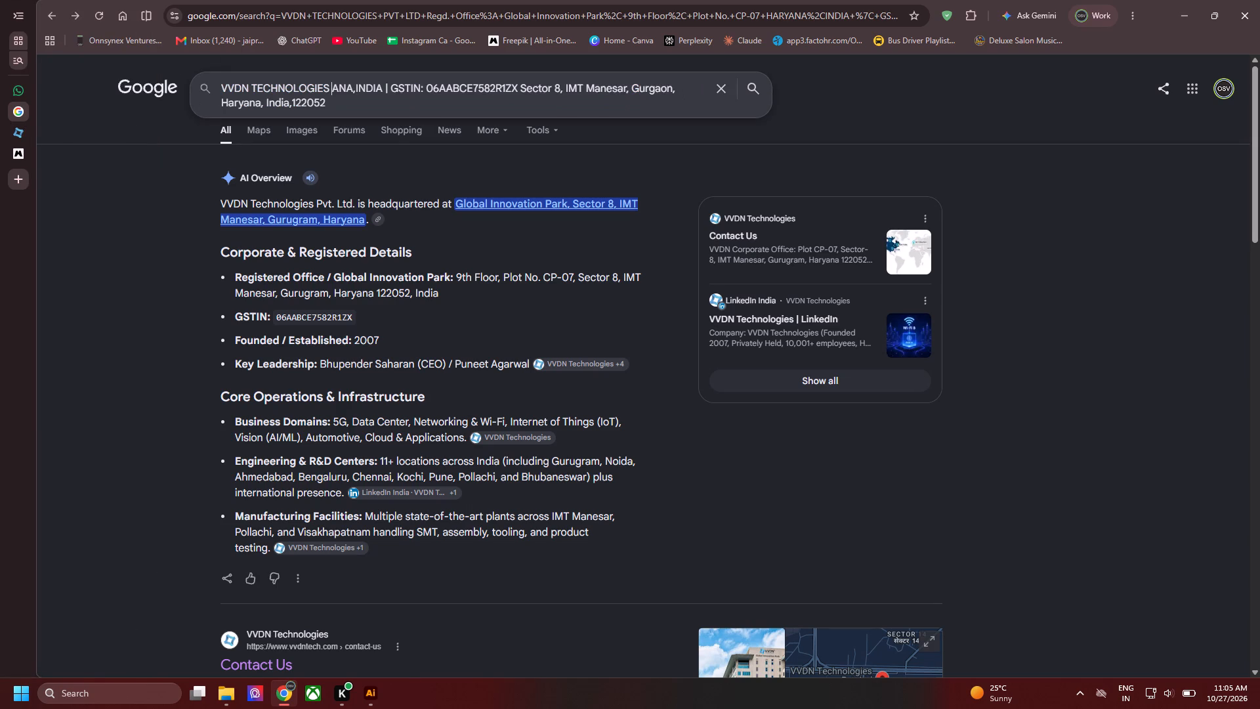
{"action": "type", "text": "logo"}
{"action": "key", "text": "ctrl+shift+Down"}
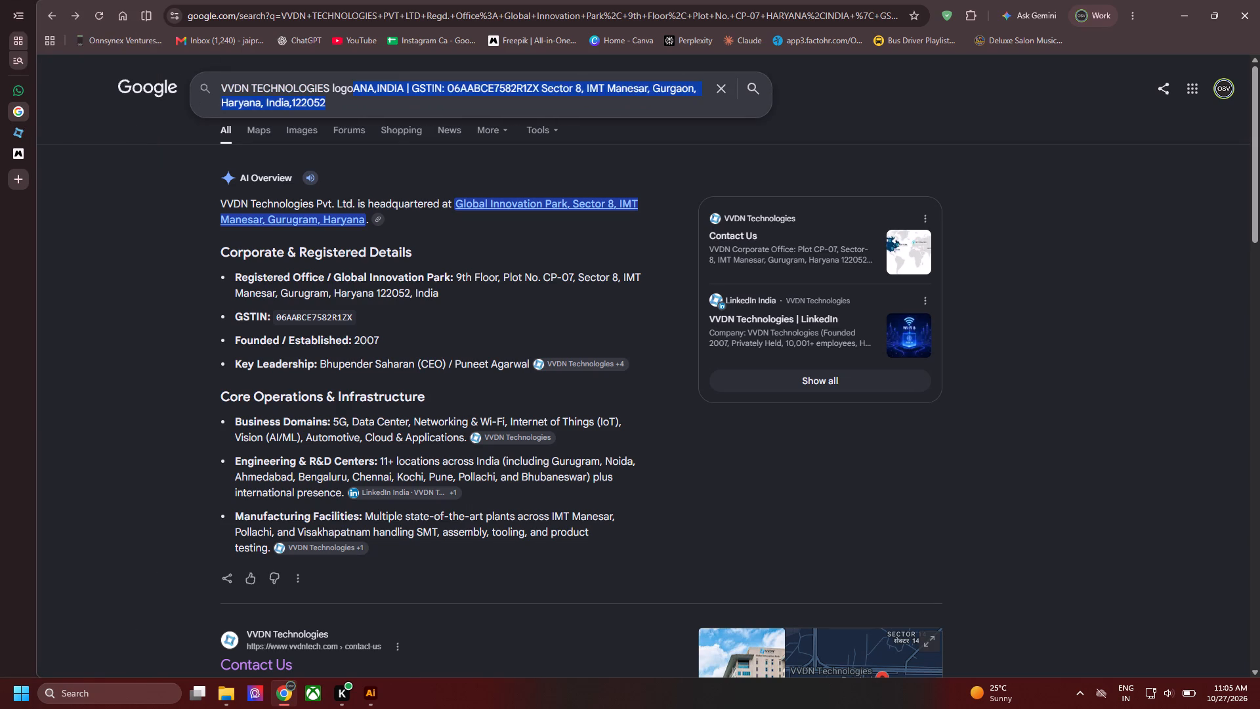
{"action": "key", "text": "BackSpace"}
{"action": "key", "text": "Return"}
{"action": "left_click", "coordinate": [266, 136]}
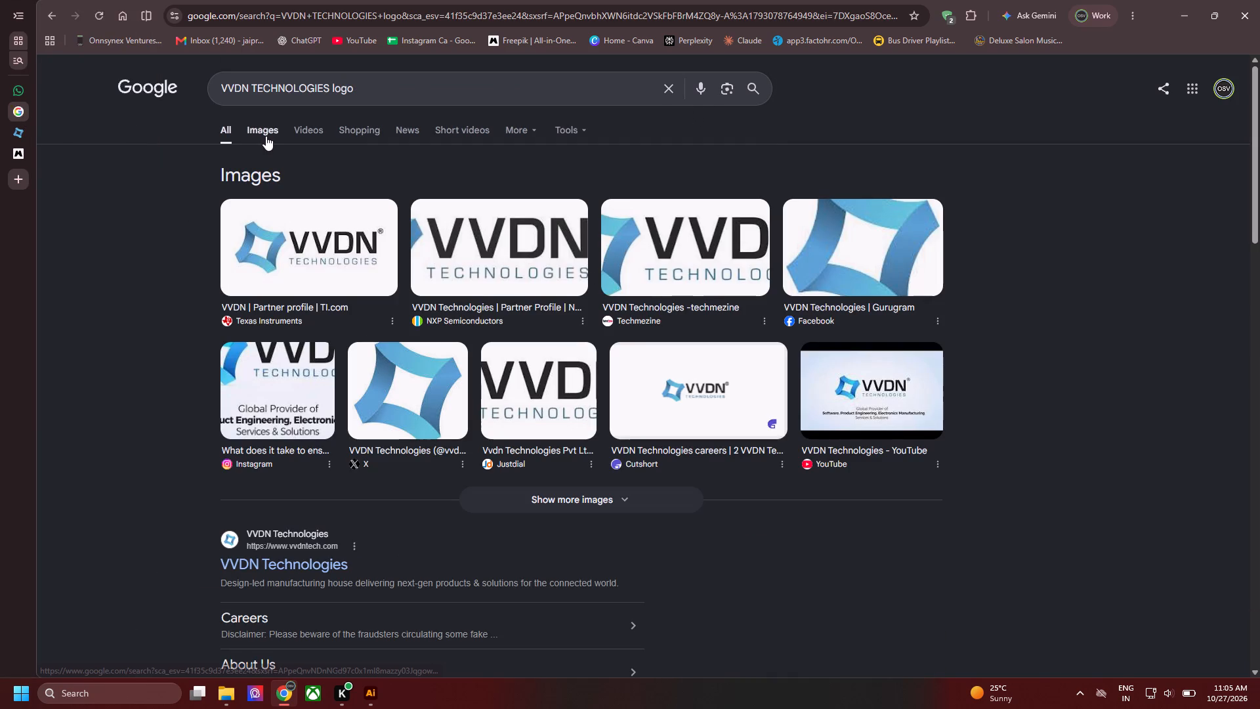
Copy the first VVDN Technologies logo image, paste it into the Illustrator map outside the isolated group and move it slightly down over Faridabad.
{"action": "right_click", "coordinate": [142, 248]}
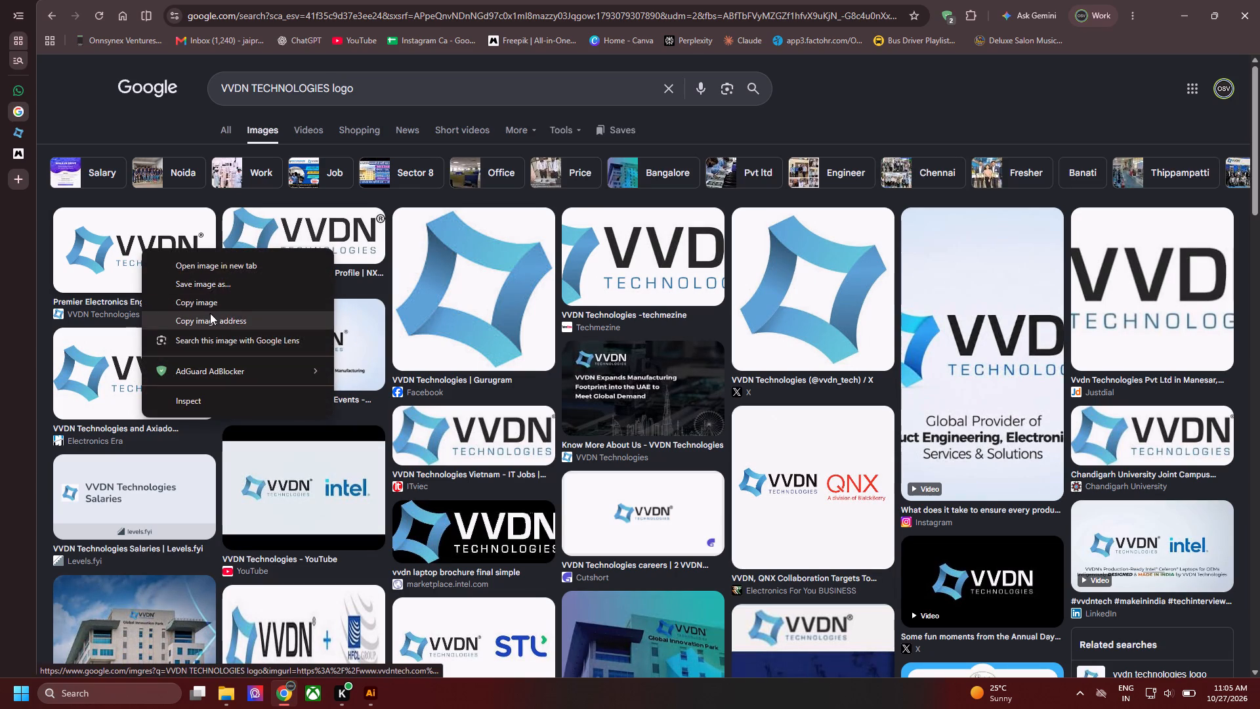
{"action": "left_click", "coordinate": [205, 307]}
{"action": "key", "text": "alt+Tab"}
{"action": "key", "text": "ctrl+v"}
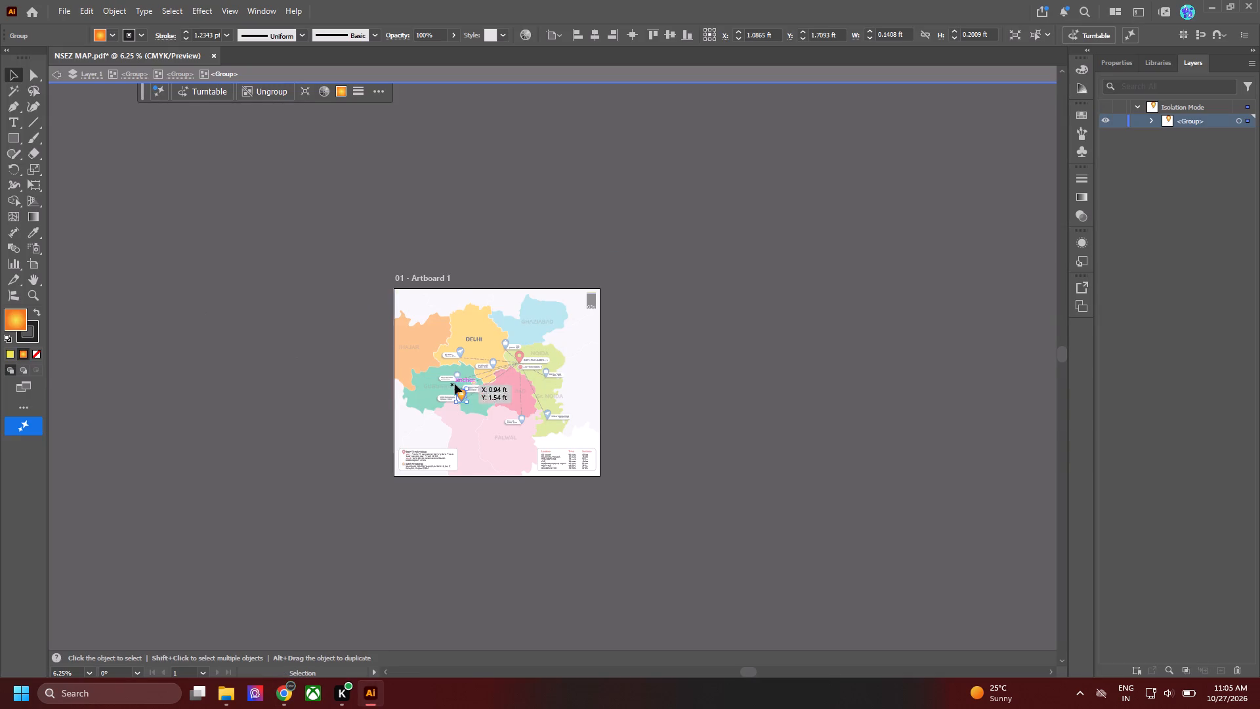
{"action": "scroll", "coordinate": [466, 413], "scroll_direction": "up", "scroll_amount": 2, "text": "alt"}
{"action": "double_click", "coordinate": [209, 339]}
{"action": "key", "text": "ctrl+v"}
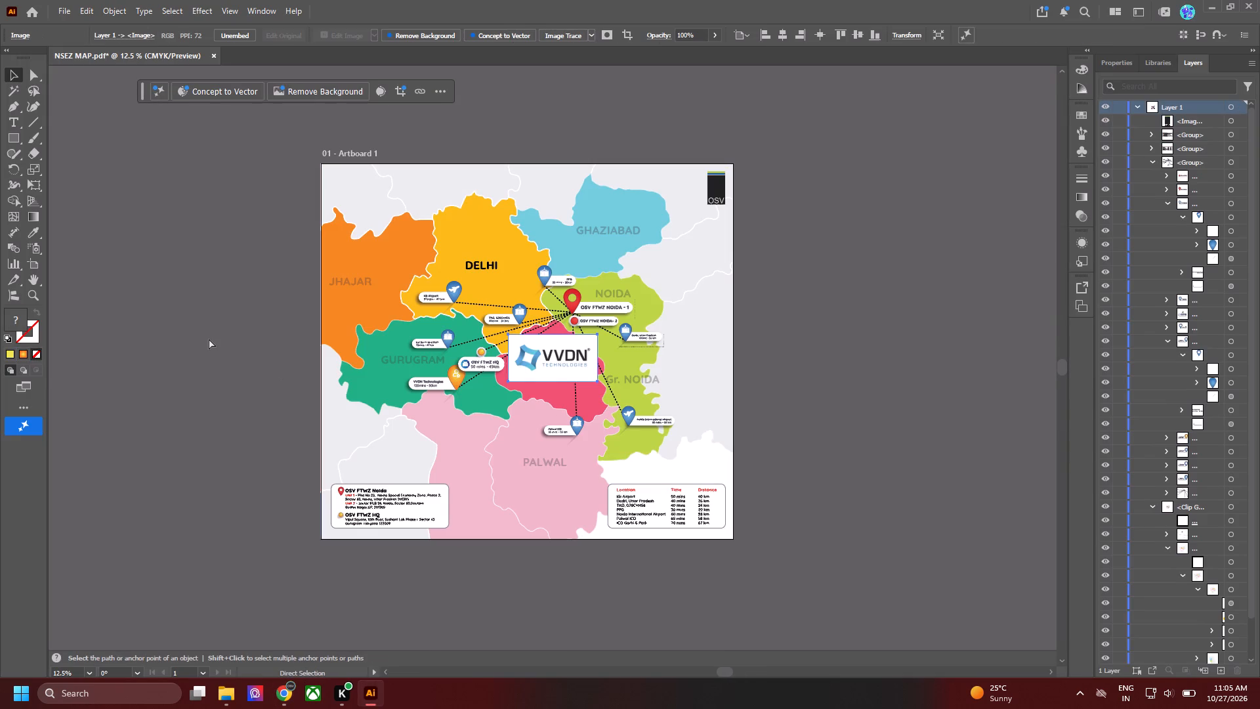
{"action": "scroll", "coordinate": [537, 376], "scroll_direction": "up", "scroll_amount": 5, "text": "alt"}
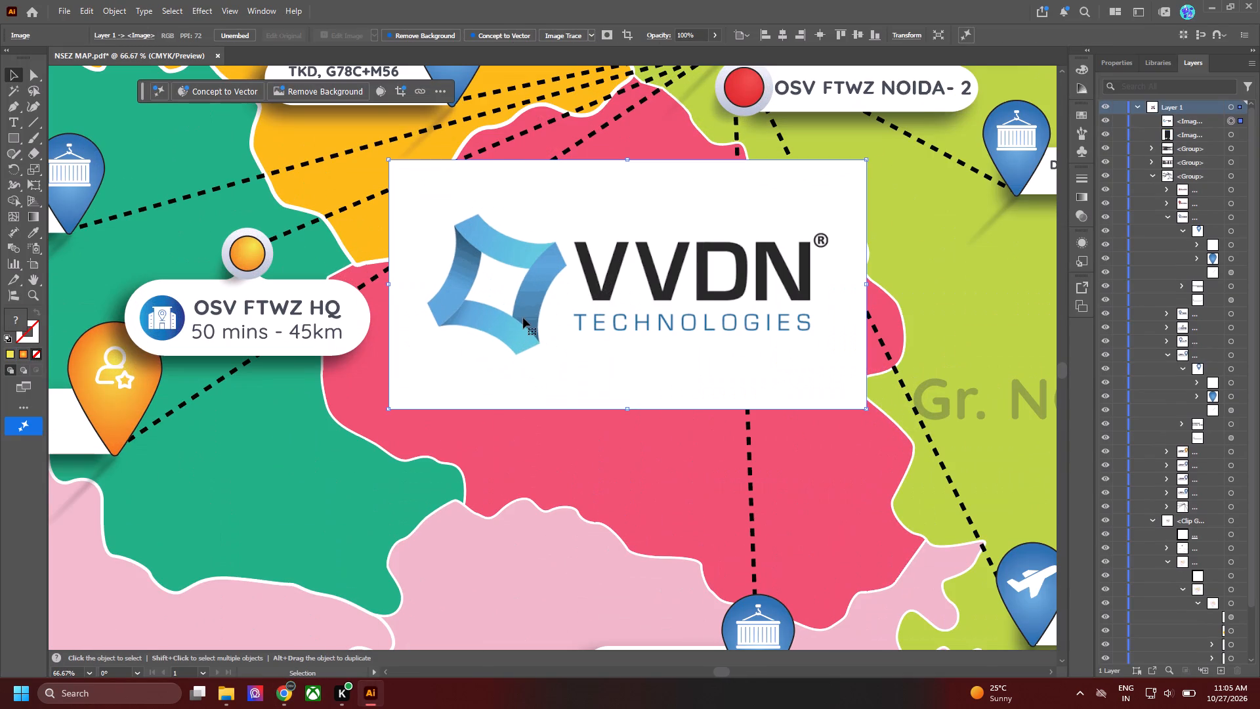
{"action": "left_click_drag", "start_coordinate": [518, 313], "coordinate": [503, 364]}
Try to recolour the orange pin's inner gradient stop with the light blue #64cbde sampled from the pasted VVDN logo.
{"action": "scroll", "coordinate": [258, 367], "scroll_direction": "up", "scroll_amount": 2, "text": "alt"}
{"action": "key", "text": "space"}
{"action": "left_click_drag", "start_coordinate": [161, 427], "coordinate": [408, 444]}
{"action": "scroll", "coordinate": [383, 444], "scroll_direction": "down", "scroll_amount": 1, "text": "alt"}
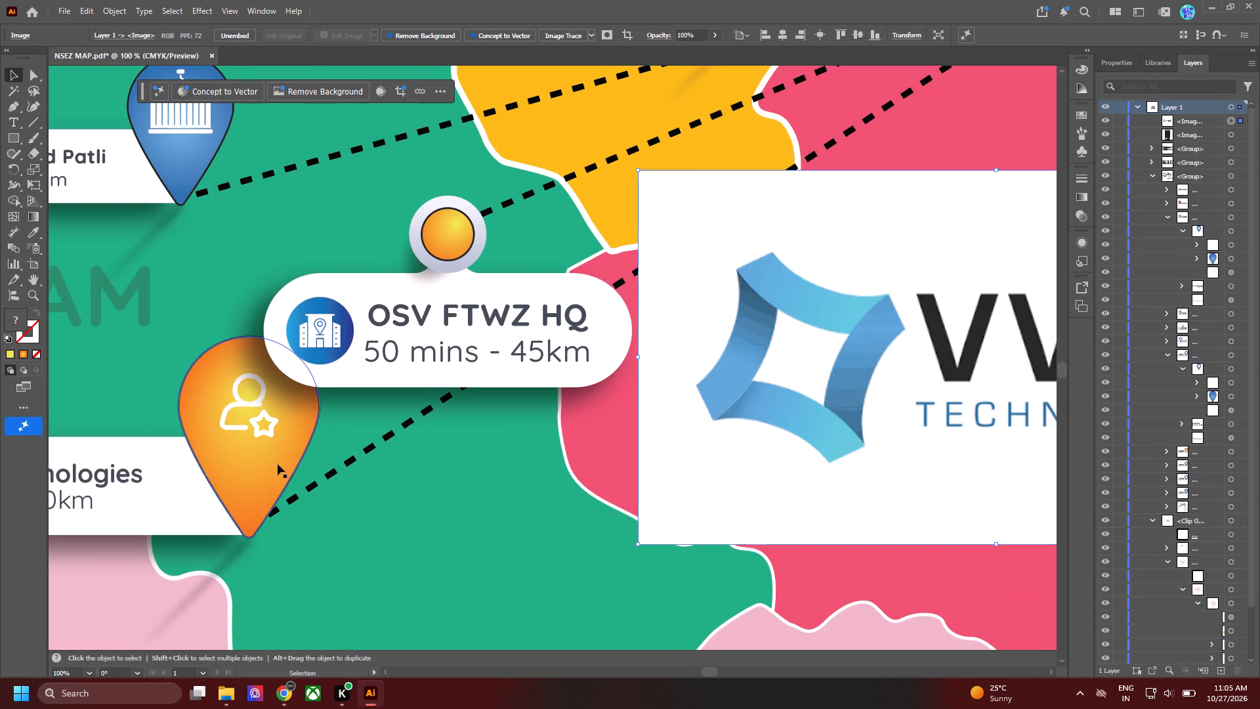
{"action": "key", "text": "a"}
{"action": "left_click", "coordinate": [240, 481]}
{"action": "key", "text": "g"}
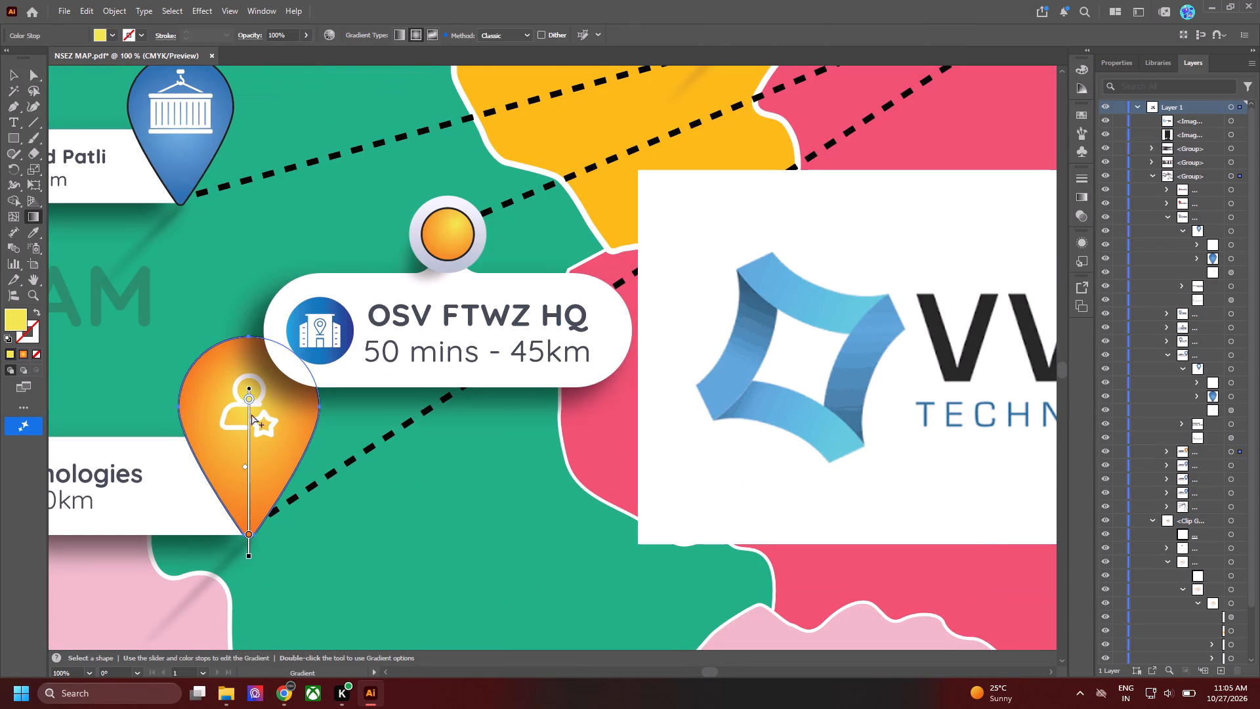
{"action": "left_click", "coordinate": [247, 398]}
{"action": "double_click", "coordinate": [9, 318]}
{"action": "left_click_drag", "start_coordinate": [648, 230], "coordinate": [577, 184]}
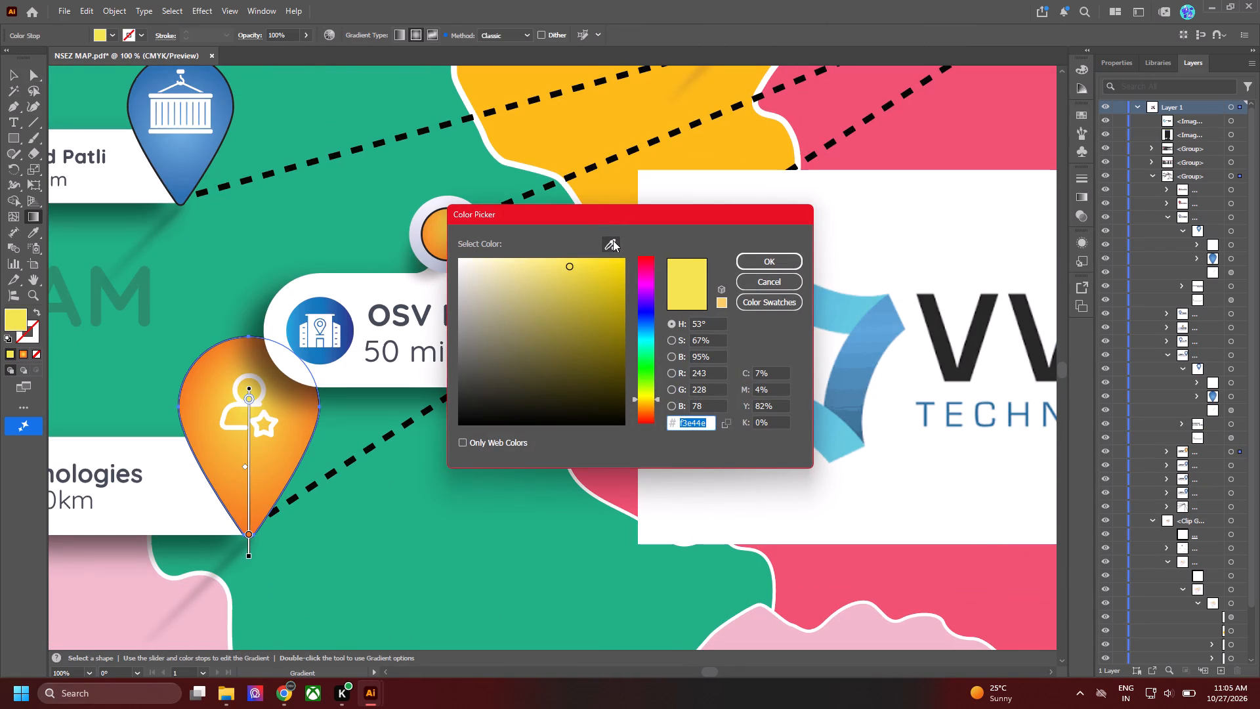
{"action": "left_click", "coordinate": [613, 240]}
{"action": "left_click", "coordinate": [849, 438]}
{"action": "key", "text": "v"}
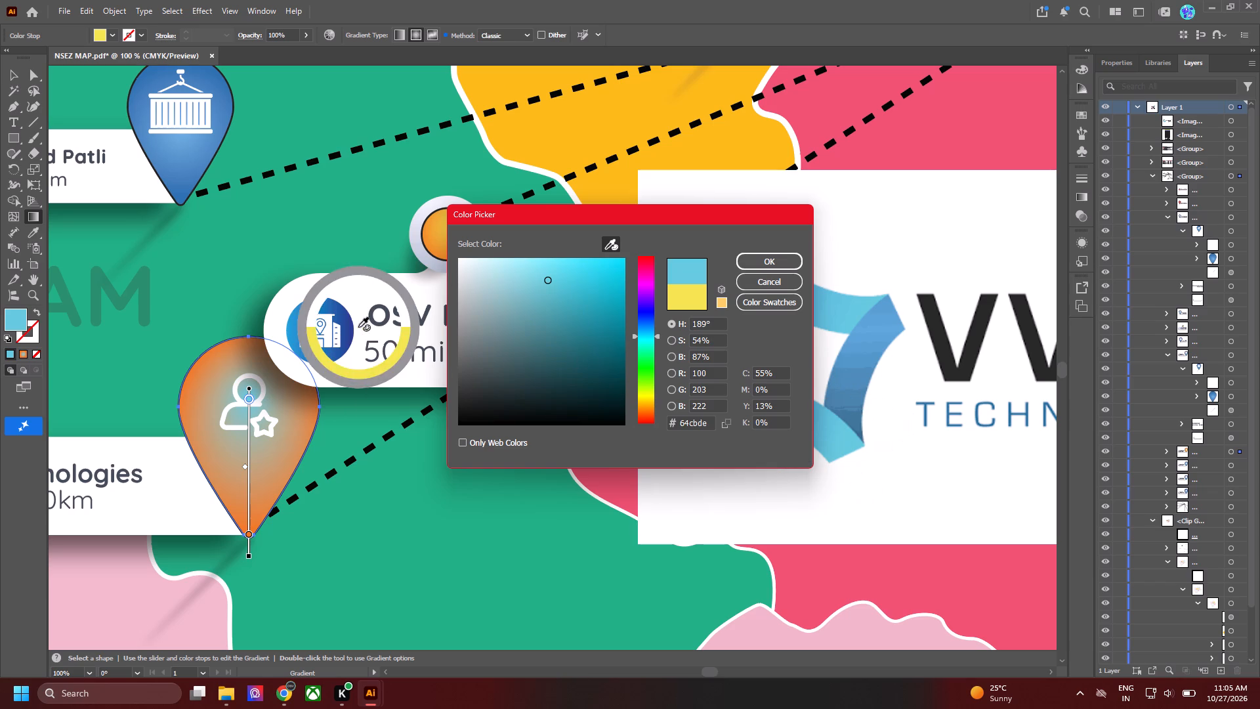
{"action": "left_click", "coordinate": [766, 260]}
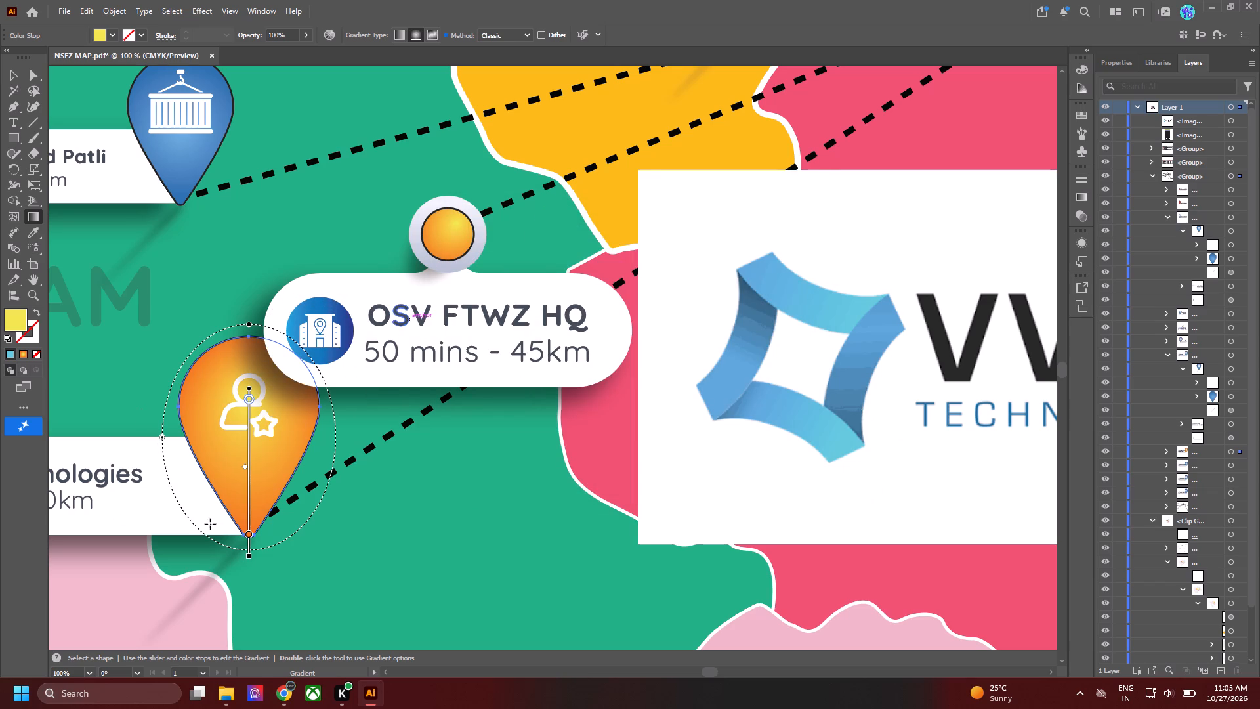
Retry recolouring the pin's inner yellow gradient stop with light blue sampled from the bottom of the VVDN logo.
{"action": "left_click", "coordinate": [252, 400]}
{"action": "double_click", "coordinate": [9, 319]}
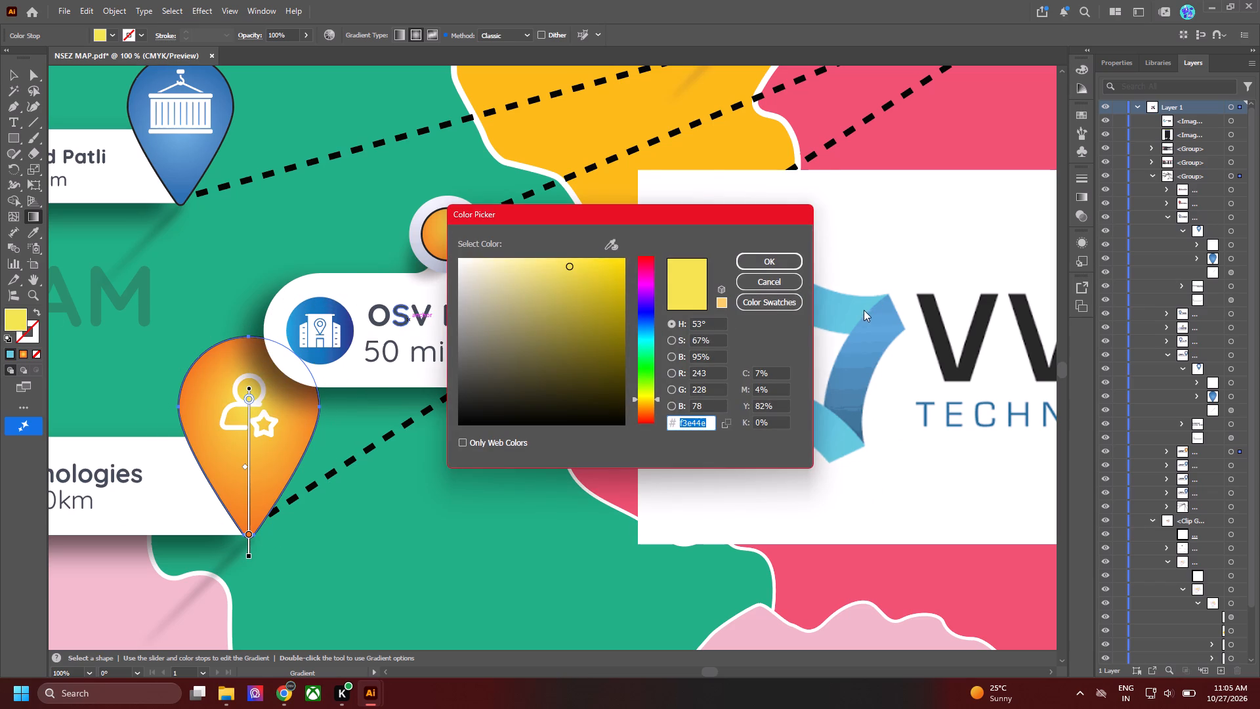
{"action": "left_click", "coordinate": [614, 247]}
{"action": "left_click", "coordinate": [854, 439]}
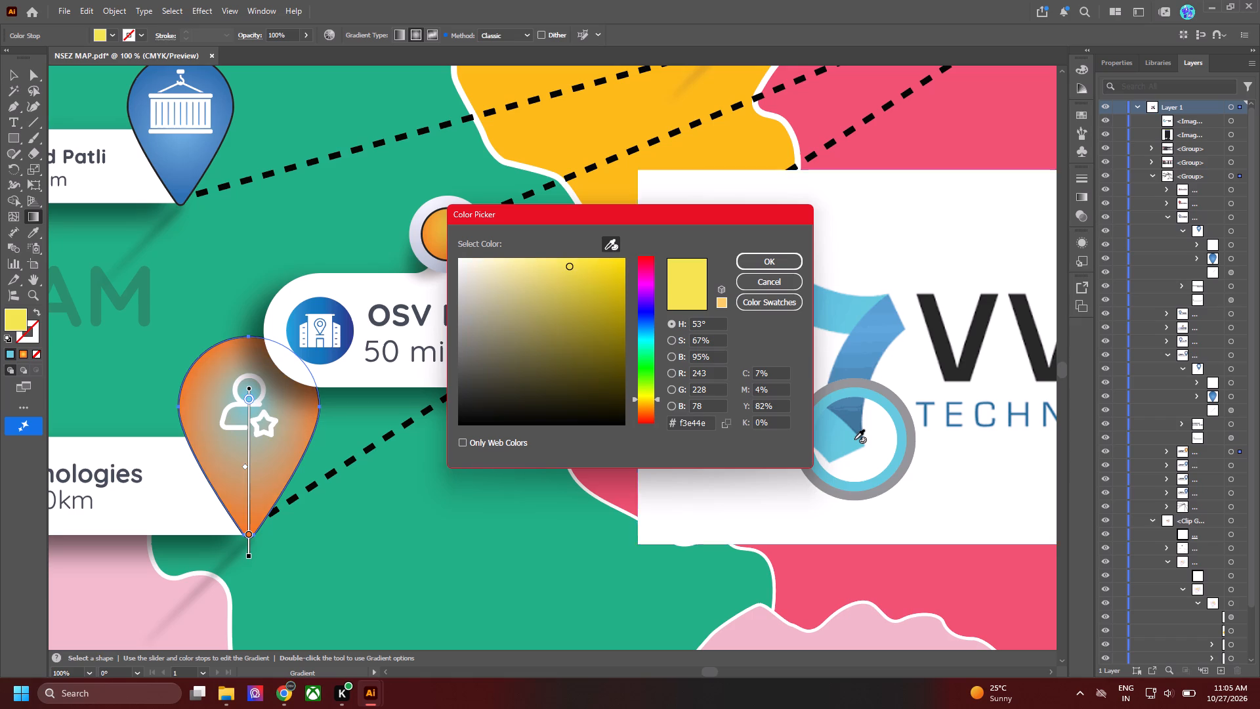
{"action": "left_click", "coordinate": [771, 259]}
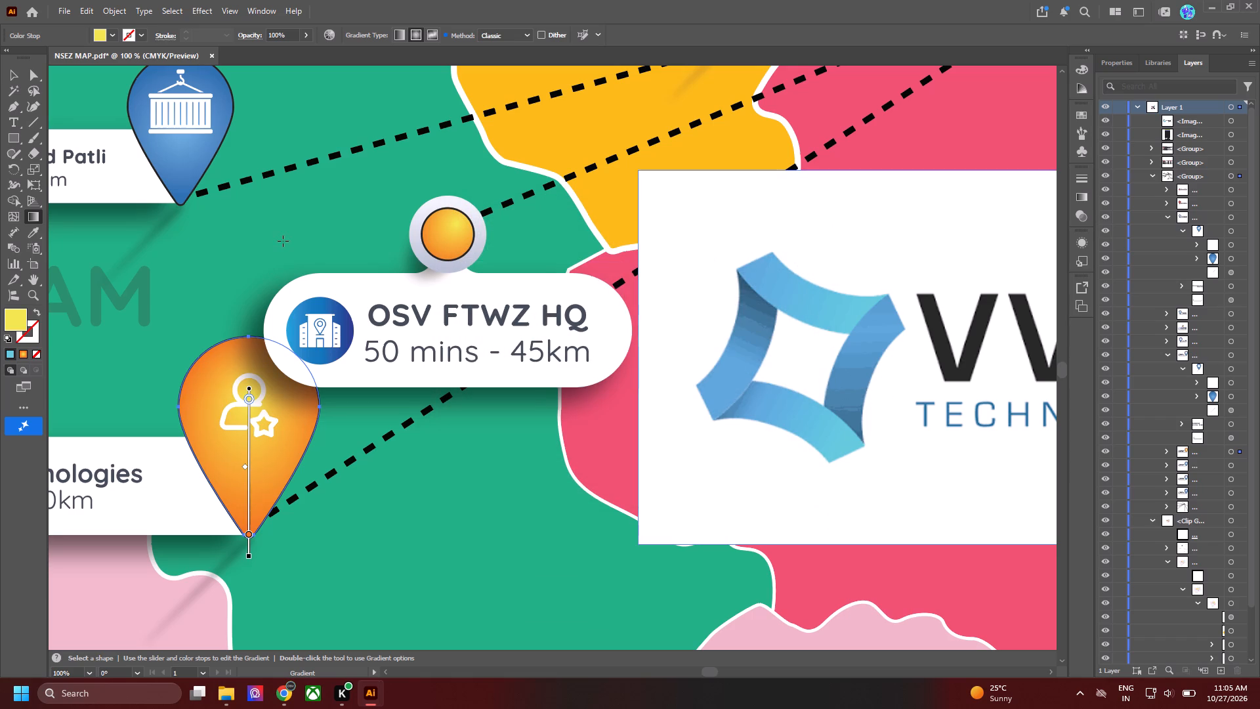
Isolate the Gurugram pin's group and recolour the pin's inner yellow gradient stop with the light blue at the VVDN logo's top corner.
{"action": "key", "text": "v"}
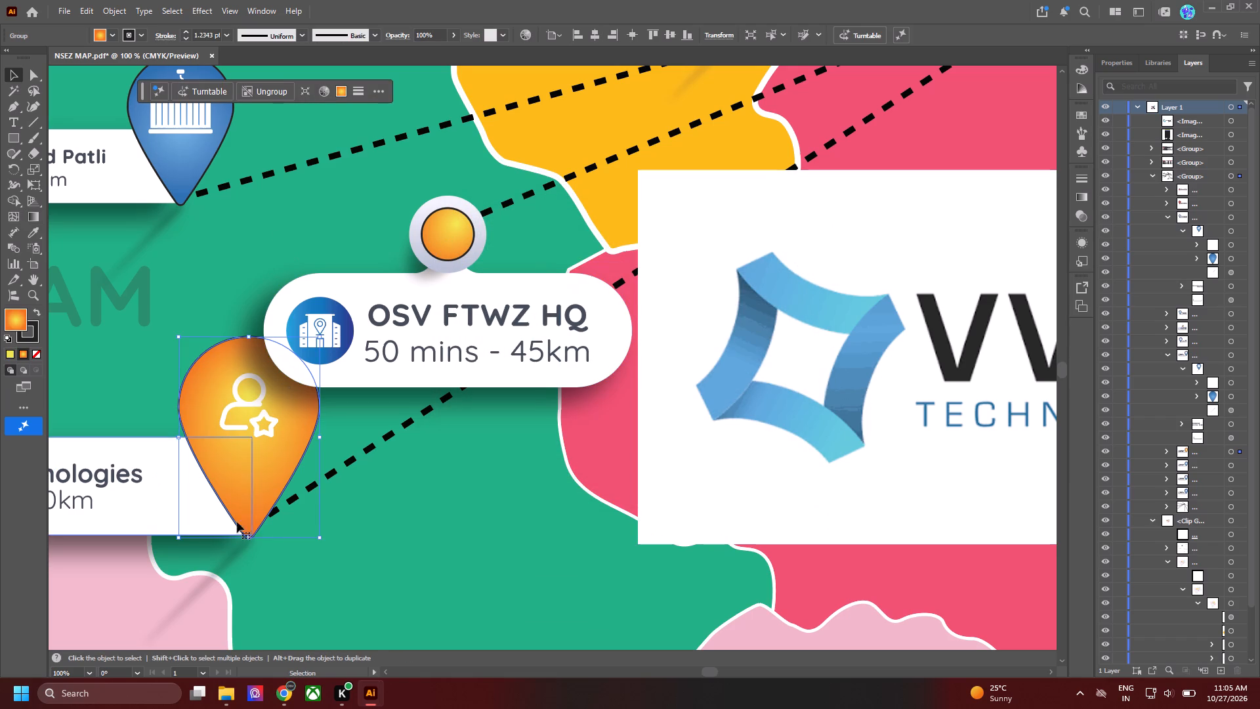
{"action": "double_click", "coordinate": [265, 502]}
{"action": "left_click", "coordinate": [265, 502]}
{"action": "double_click", "coordinate": [271, 477]}
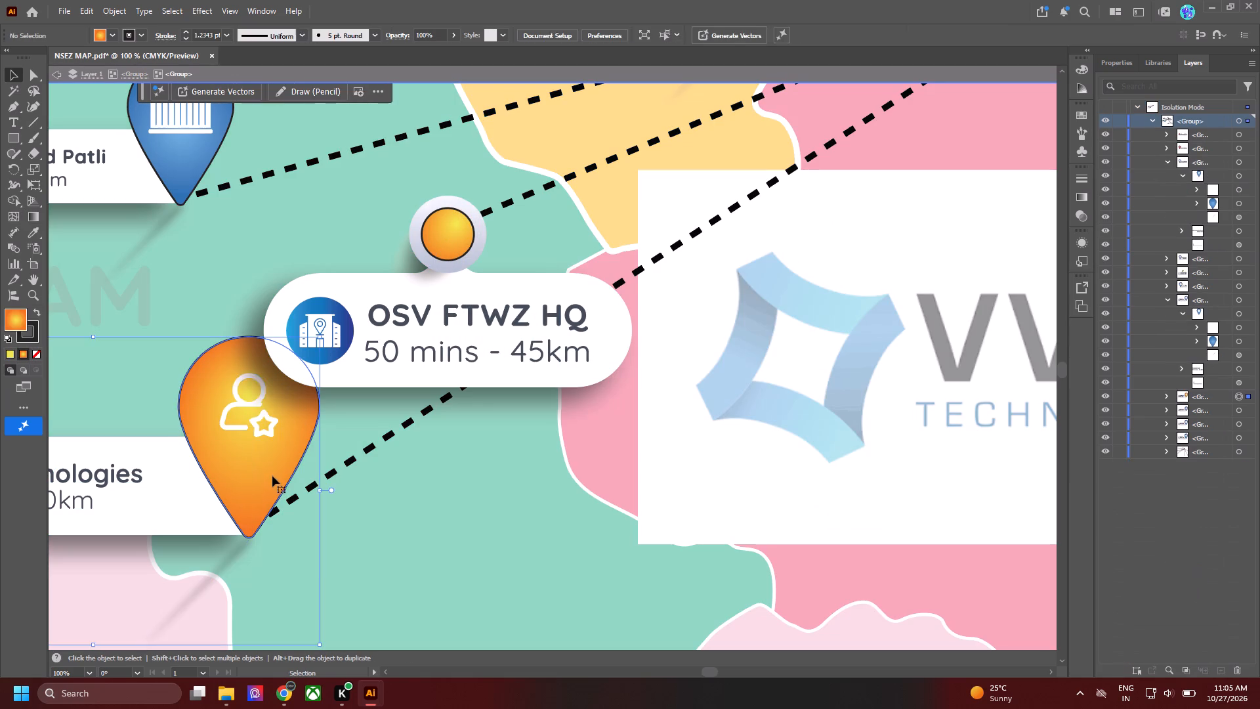
{"action": "left_click", "coordinate": [282, 468]}
{"action": "double_click", "coordinate": [282, 468]}
{"action": "left_click", "coordinate": [283, 467]}
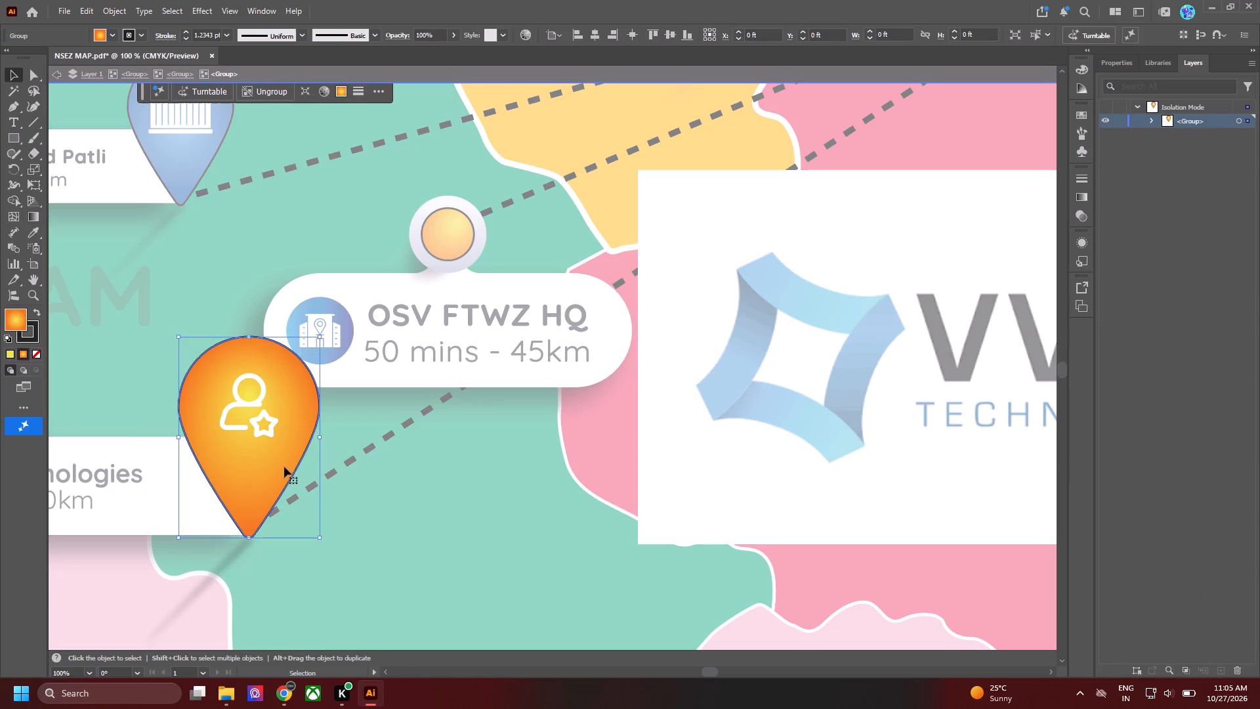
{"action": "key", "text": "g"}
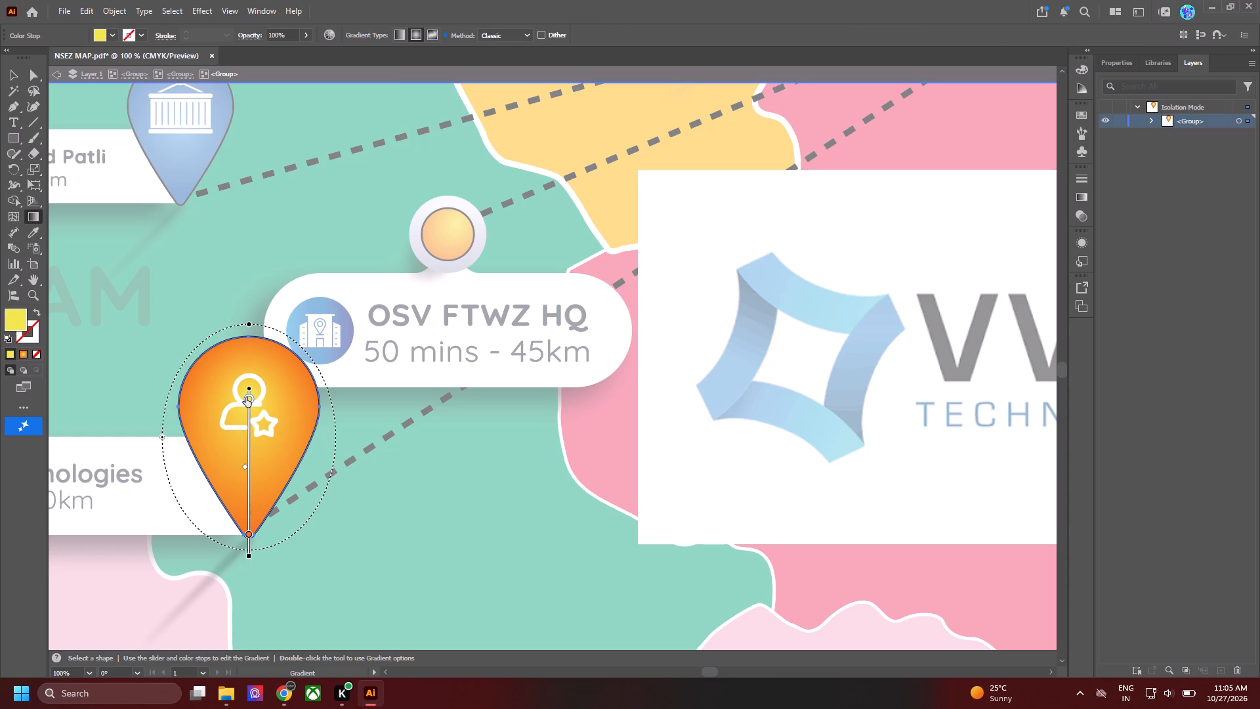
{"action": "double_click", "coordinate": [246, 397]}
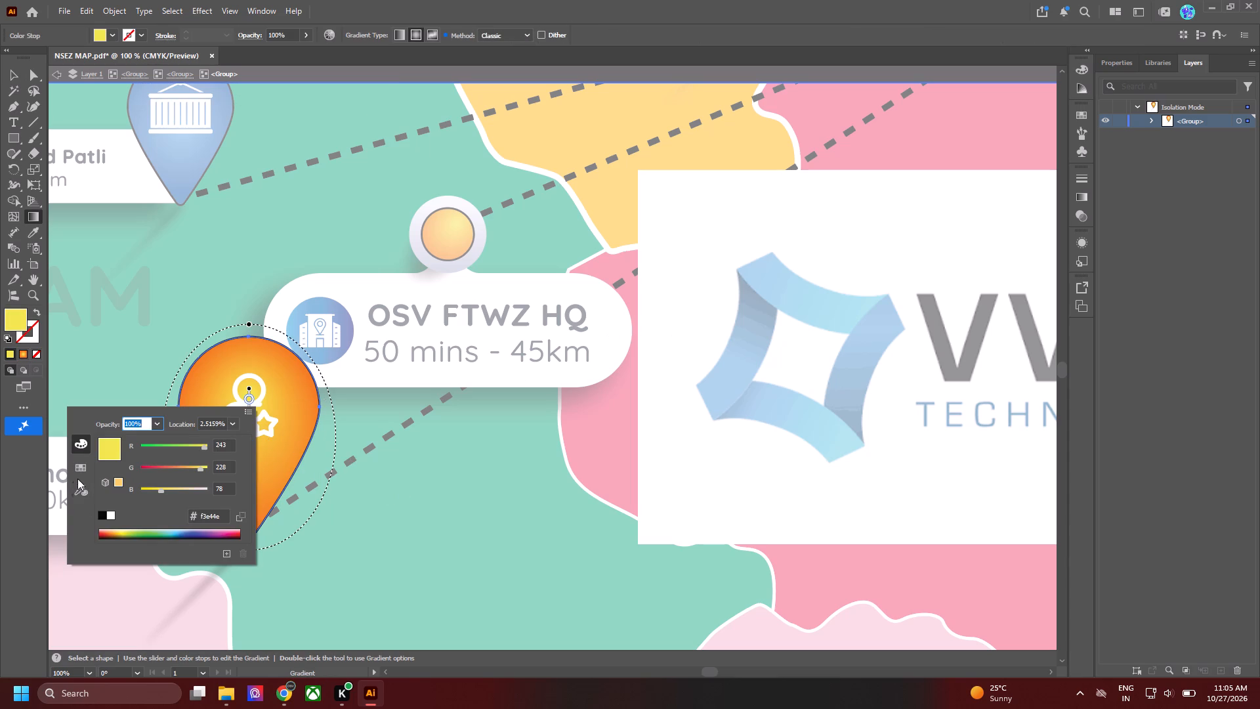
{"action": "left_click", "coordinate": [86, 484]}
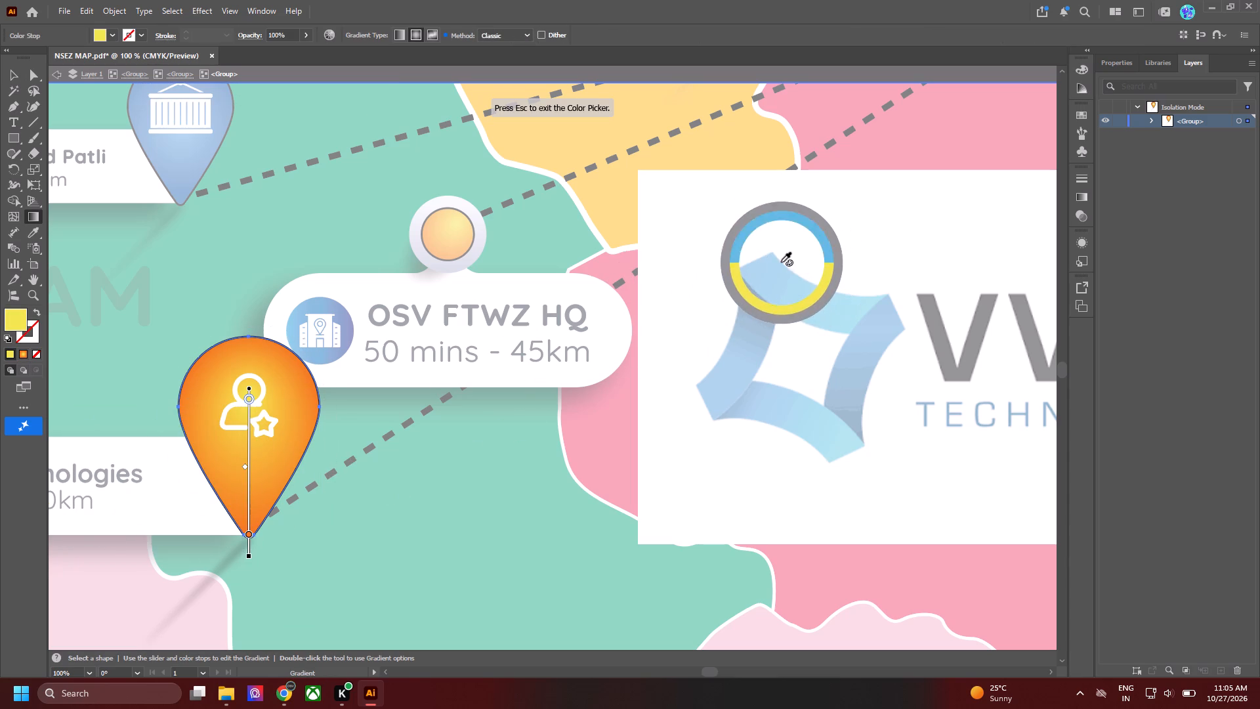
{"action": "left_click", "coordinate": [768, 261]}
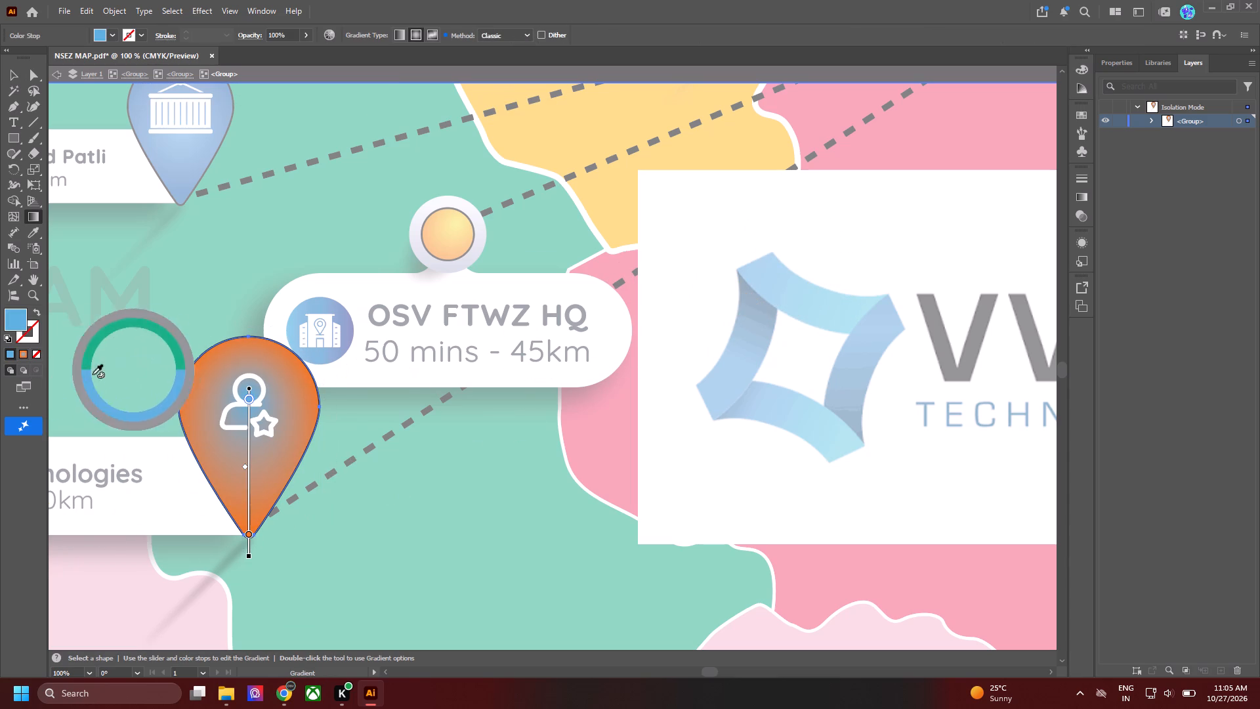
Recolour the pin's outer orange gradient stop with the dark blue sampled from the VVDN logo's shaded fold, and leave isolation.
{"action": "left_click", "coordinate": [249, 534]}
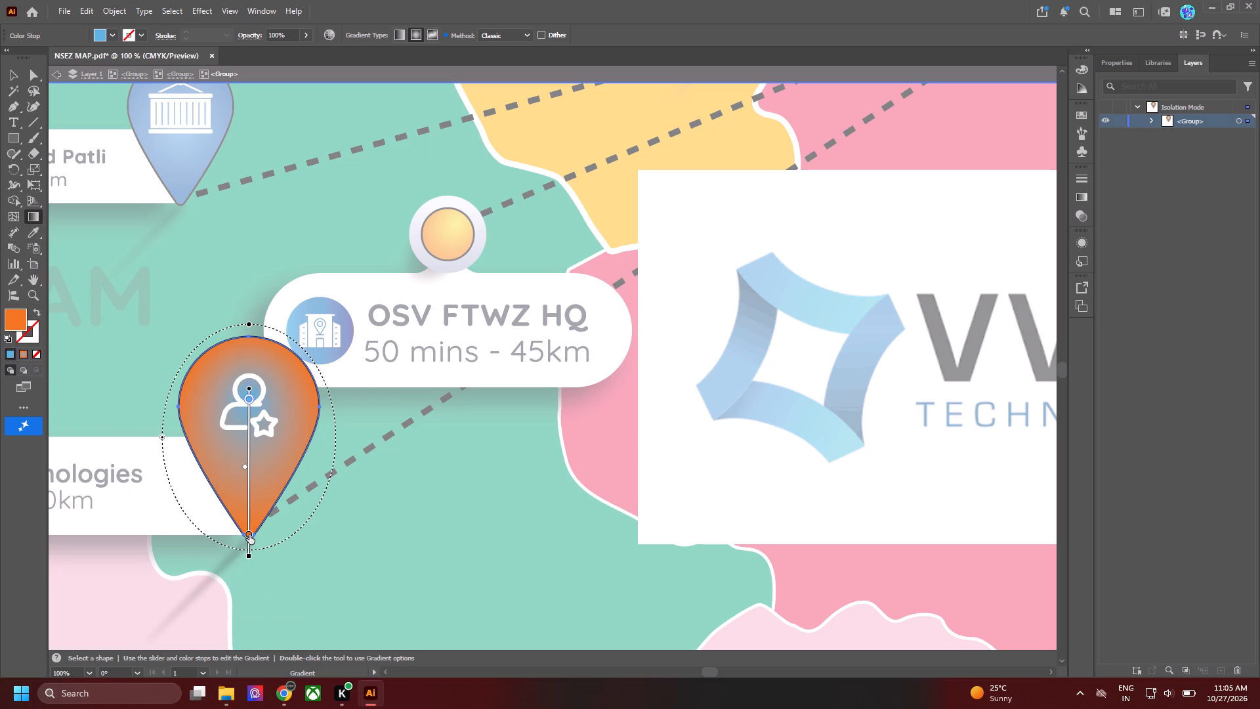
{"action": "double_click", "coordinate": [249, 534]}
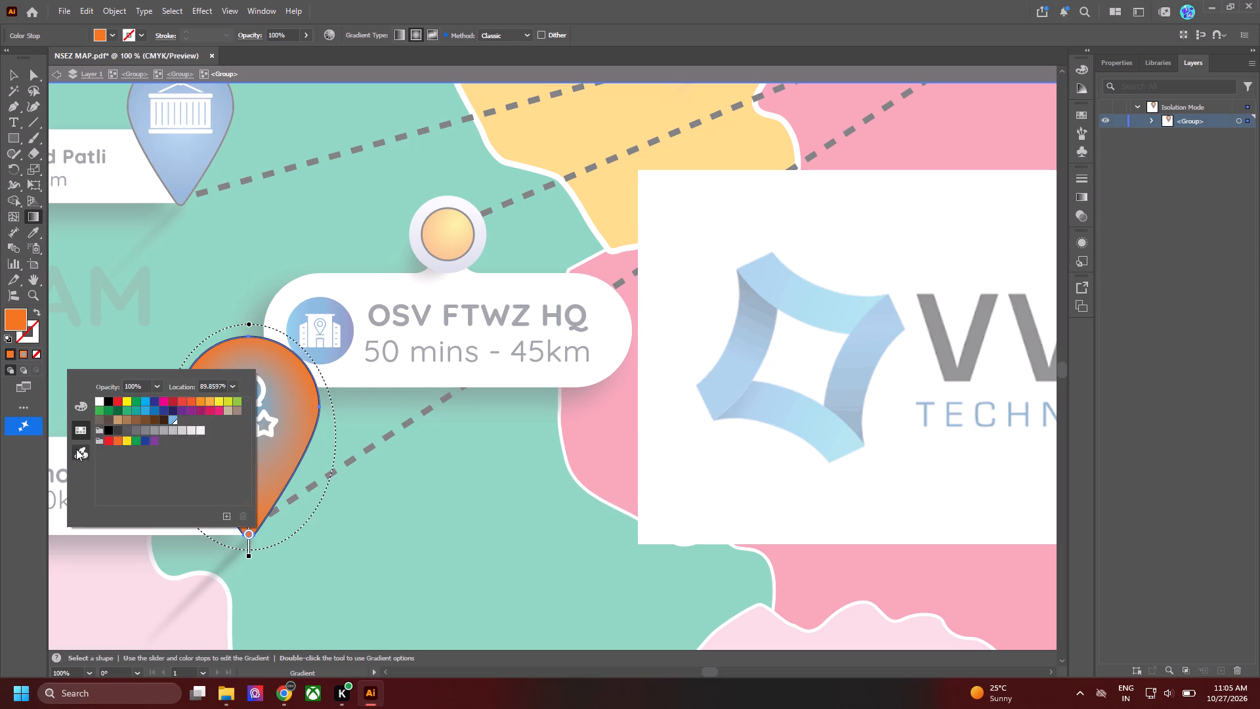
{"action": "left_click", "coordinate": [81, 453]}
{"action": "left_click", "coordinate": [743, 291]}
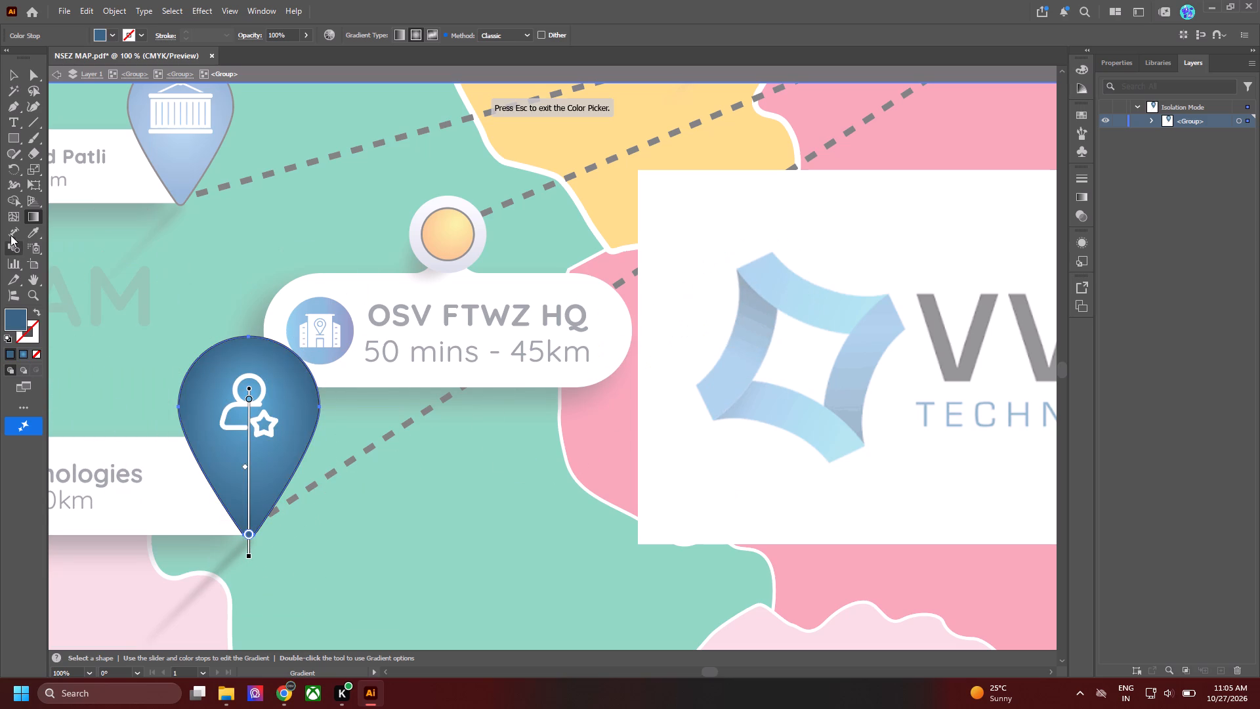
{"action": "left_click", "coordinate": [16, 79]}
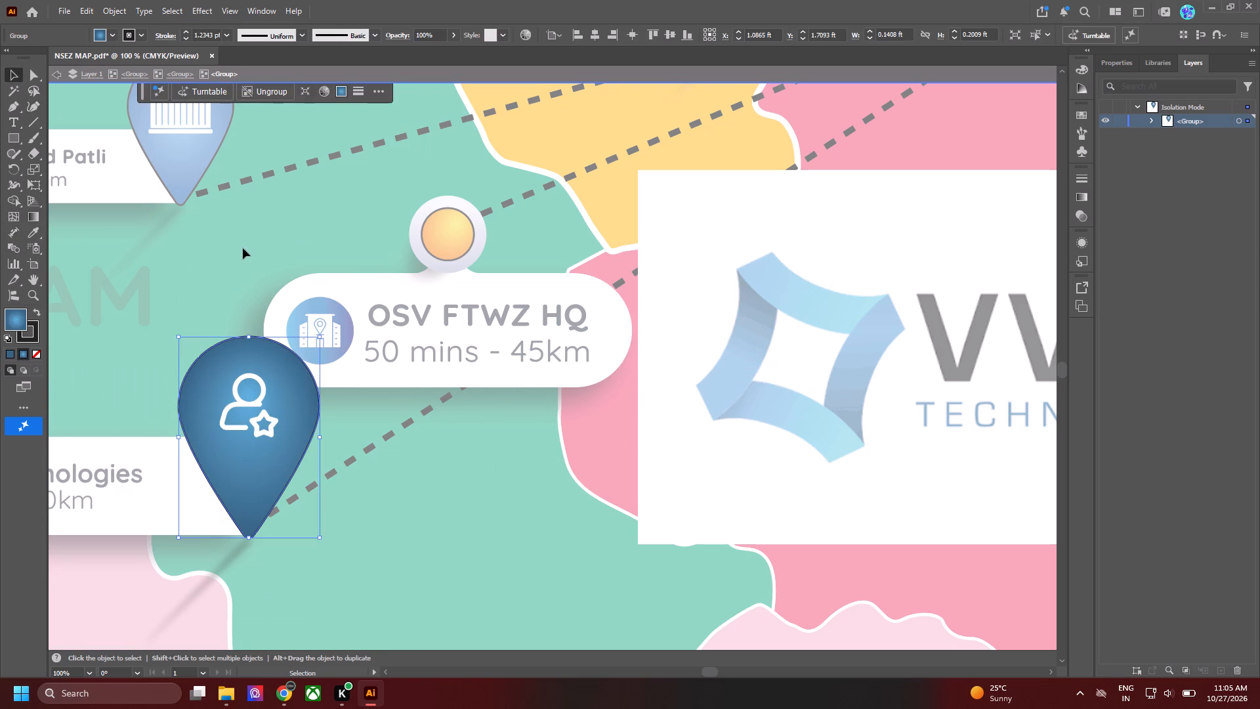
{"action": "double_click", "coordinate": [243, 248]}
Move the pasted VVDN logo image off the map and delete it.
{"action": "scroll", "coordinate": [243, 248], "scroll_direction": "down", "scroll_amount": 5, "text": "alt"}
{"action": "left_click", "coordinate": [466, 298]}
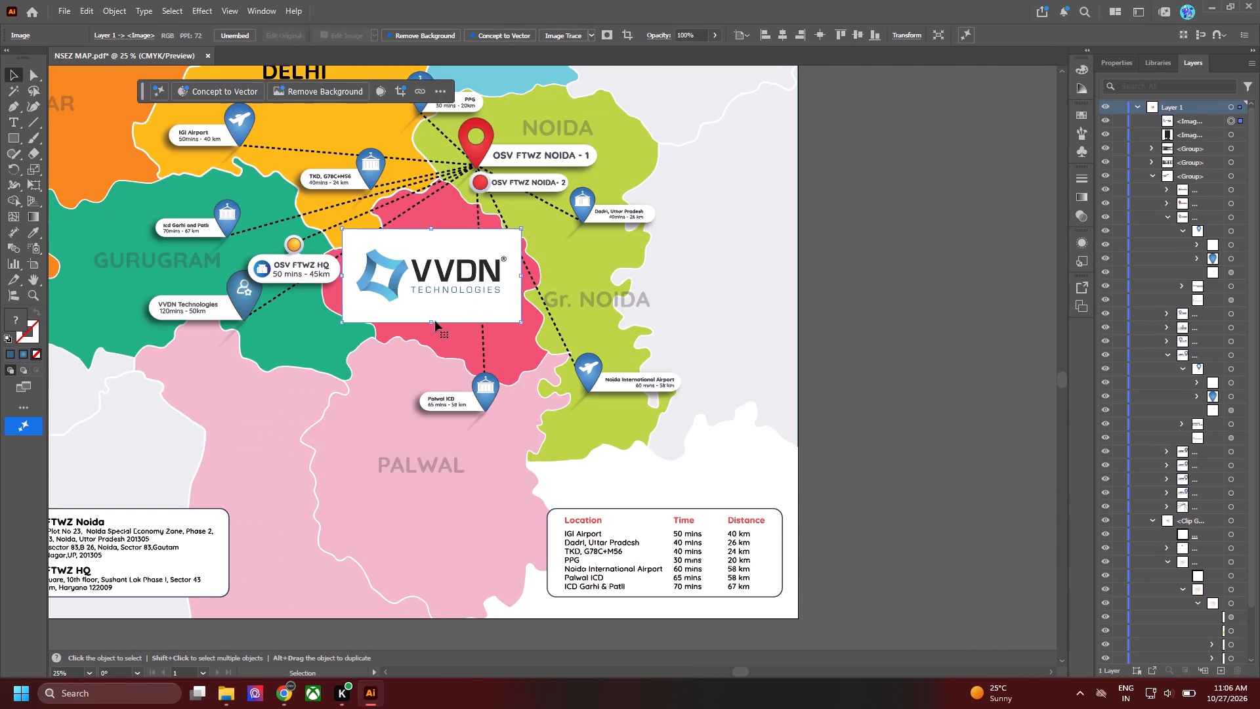
{"action": "left_click_drag", "start_coordinate": [440, 304], "coordinate": [841, 317]}
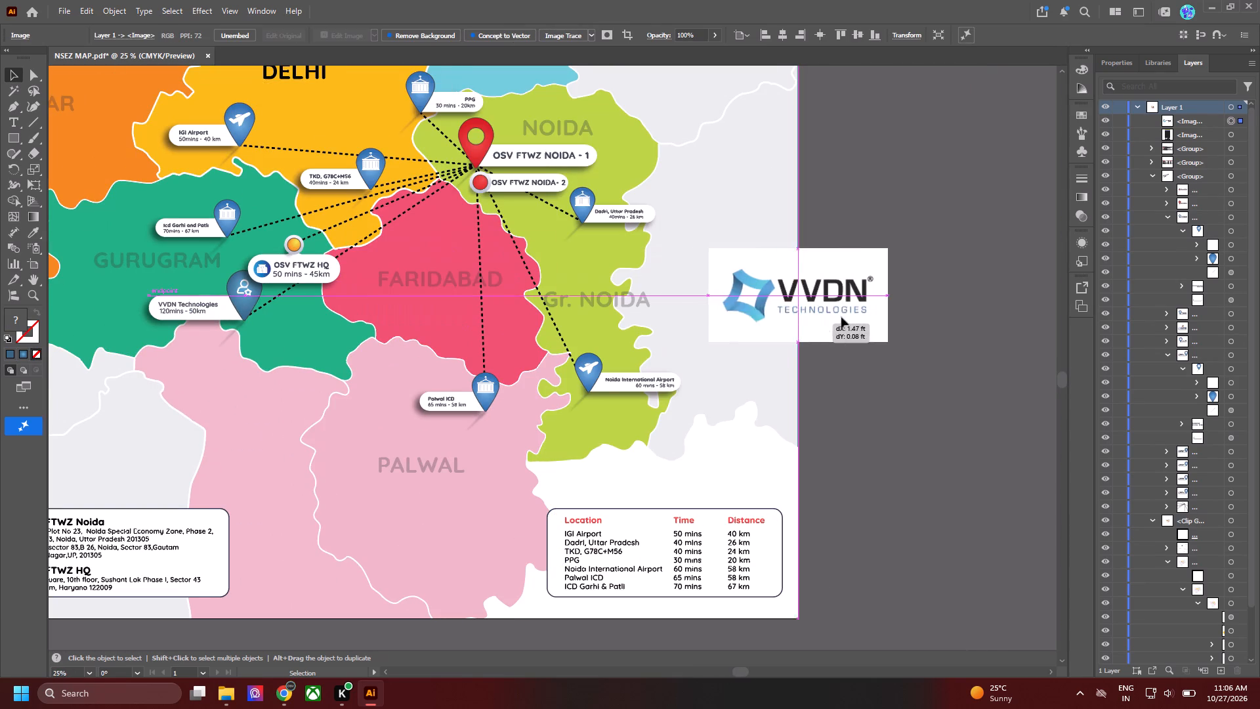
{"action": "left_click_drag", "start_coordinate": [841, 317], "coordinate": [904, 301]}
{"action": "key", "text": "Delete"}
Isolate the marker group, scale the VVDN Technologies marker down to about 0.37 by 0.25 ft and move it slightly up.
{"action": "key", "text": "space"}
{"action": "key", "text": "space"}
{"action": "key", "text": "space"}
{"action": "key", "text": "space"}
{"action": "key", "text": "space"}
{"action": "key", "text": "space"}
{"action": "key", "text": "space"}
{"action": "key", "text": "space"}
{"action": "key", "text": "space"}
{"action": "key", "text": "space"}
{"action": "key", "text": "space"}
{"action": "key", "text": "space"}
{"action": "left_click_drag", "start_coordinate": [193, 407], "coordinate": [296, 469]}
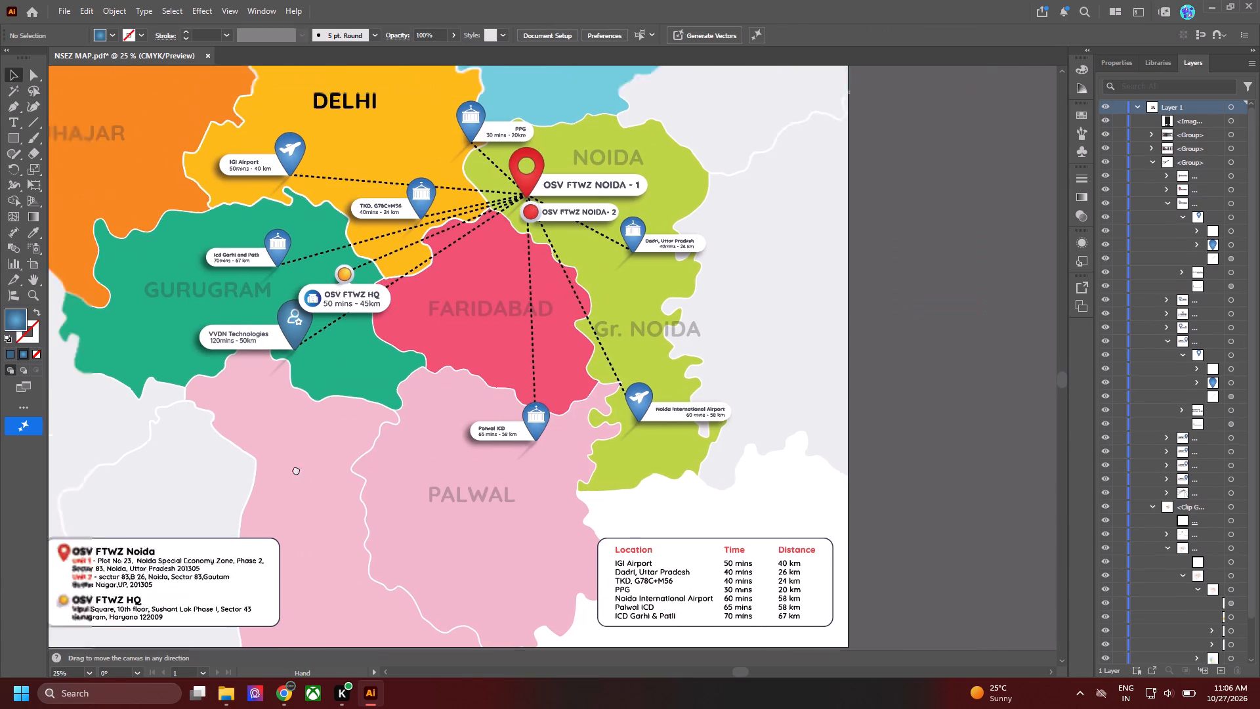
{"action": "left_click_drag", "start_coordinate": [296, 469], "coordinate": [432, 527]}
{"action": "scroll", "coordinate": [489, 431], "scroll_direction": "up", "scroll_amount": 4, "text": "alt"}
{"action": "double_click", "coordinate": [467, 406]}
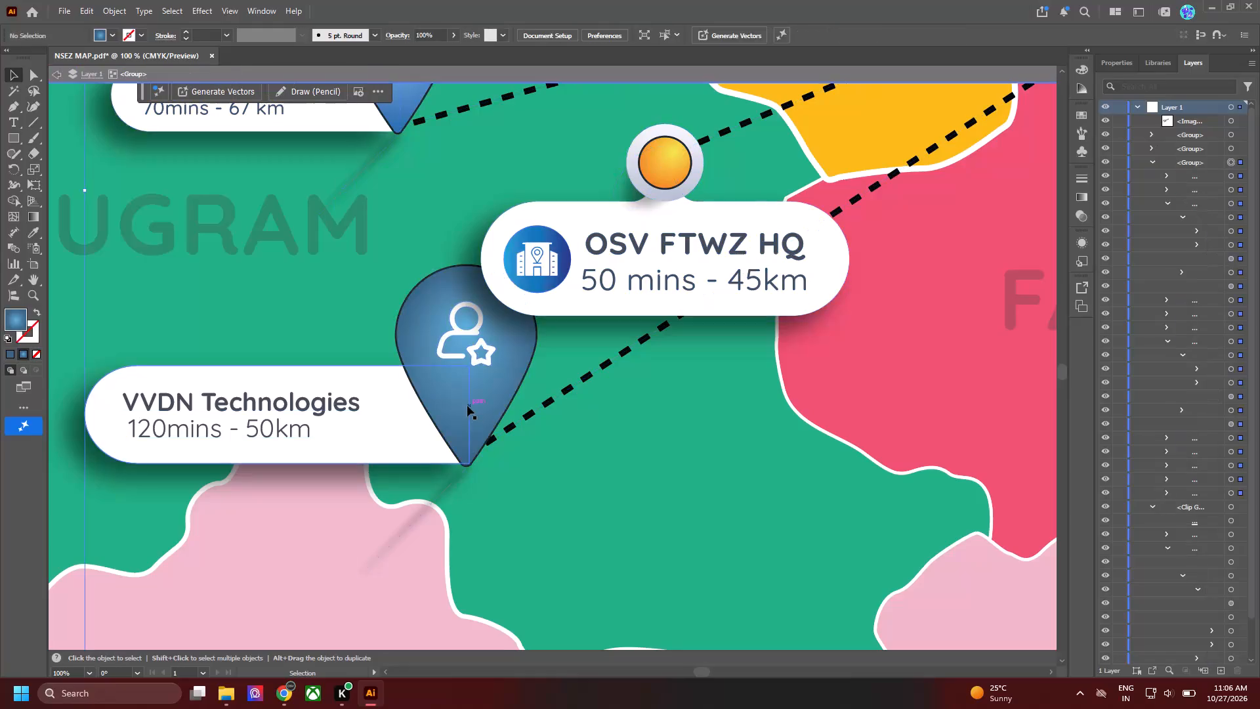
{"action": "left_click", "coordinate": [467, 406]}
{"action": "left_click_drag", "start_coordinate": [87, 267], "coordinate": [108, 282], "text": "shift"}
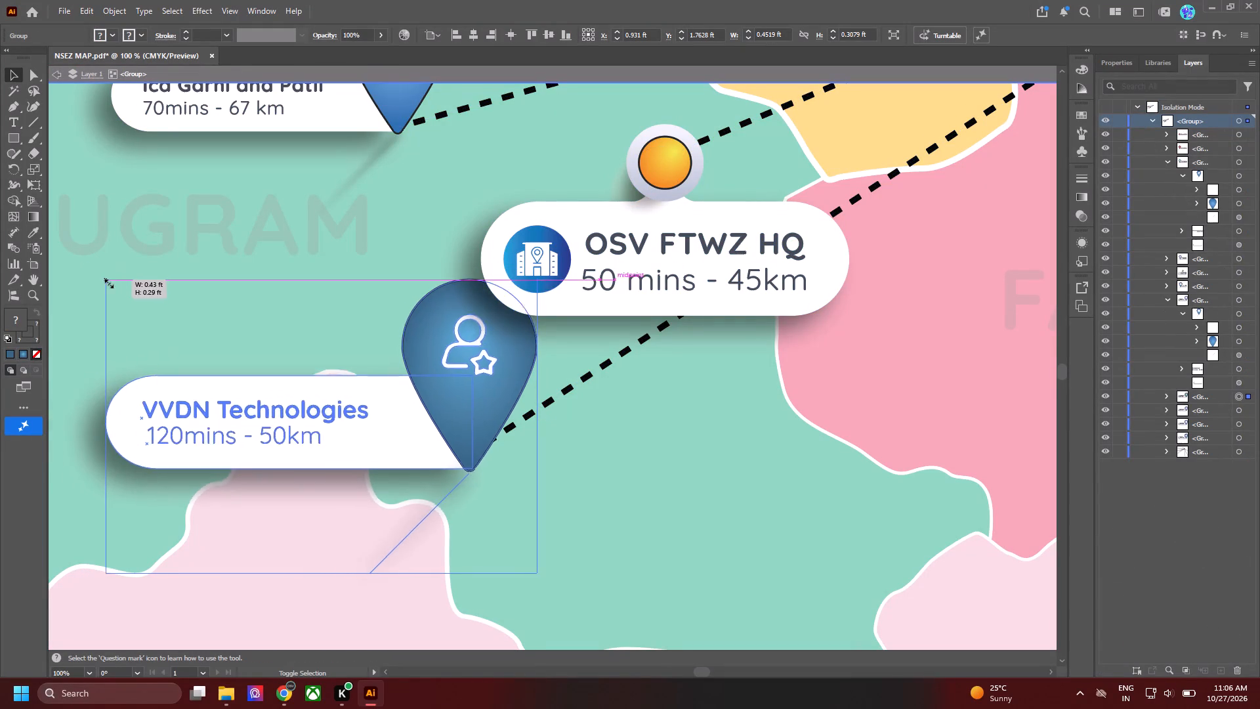
{"action": "left_click_drag", "start_coordinate": [108, 282], "coordinate": [166, 322], "text": "shift"}
{"action": "left_click_drag", "start_coordinate": [473, 443], "coordinate": [478, 416]}
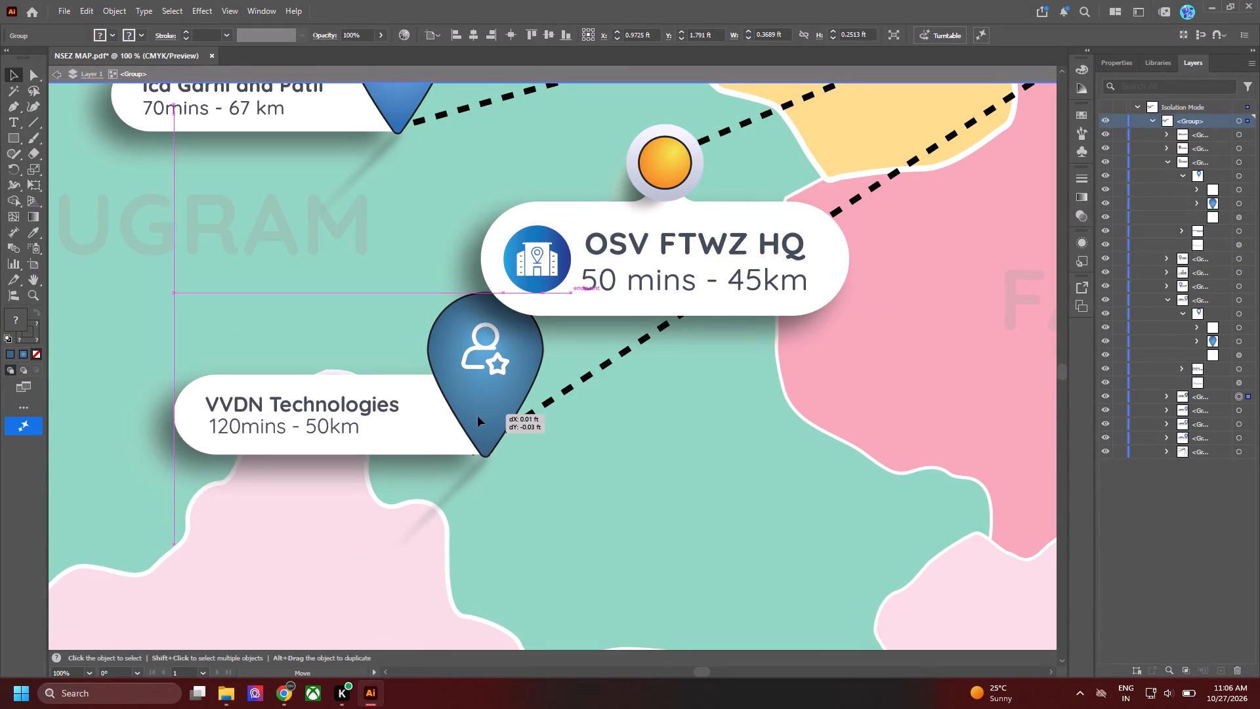
{"action": "left_click_drag", "start_coordinate": [478, 416], "coordinate": [478, 417]}
Move the OSV FTWZ HQ callout straight up about 0.03 ft, away from the VVDN Technologies pin.
{"action": "key", "text": "space"}
{"action": "left_click_drag", "start_coordinate": [682, 305], "coordinate": [660, 402]}
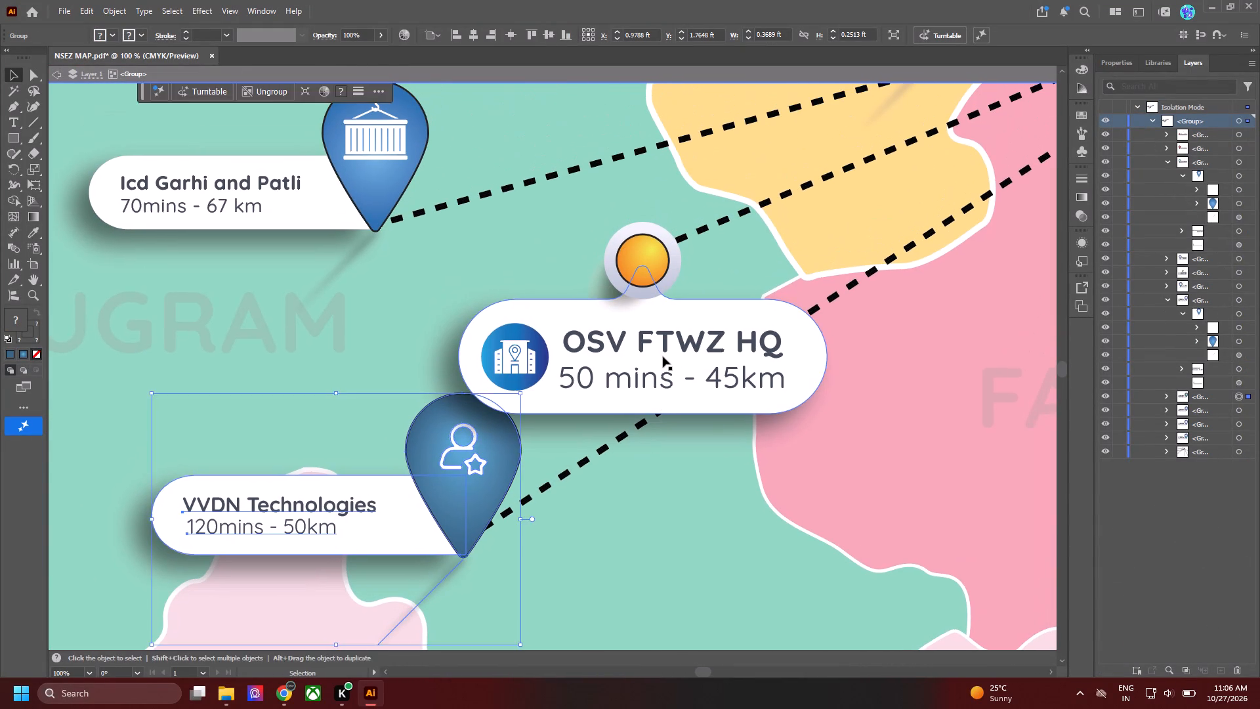
{"action": "left_click_drag", "start_coordinate": [662, 353], "coordinate": [666, 320]}
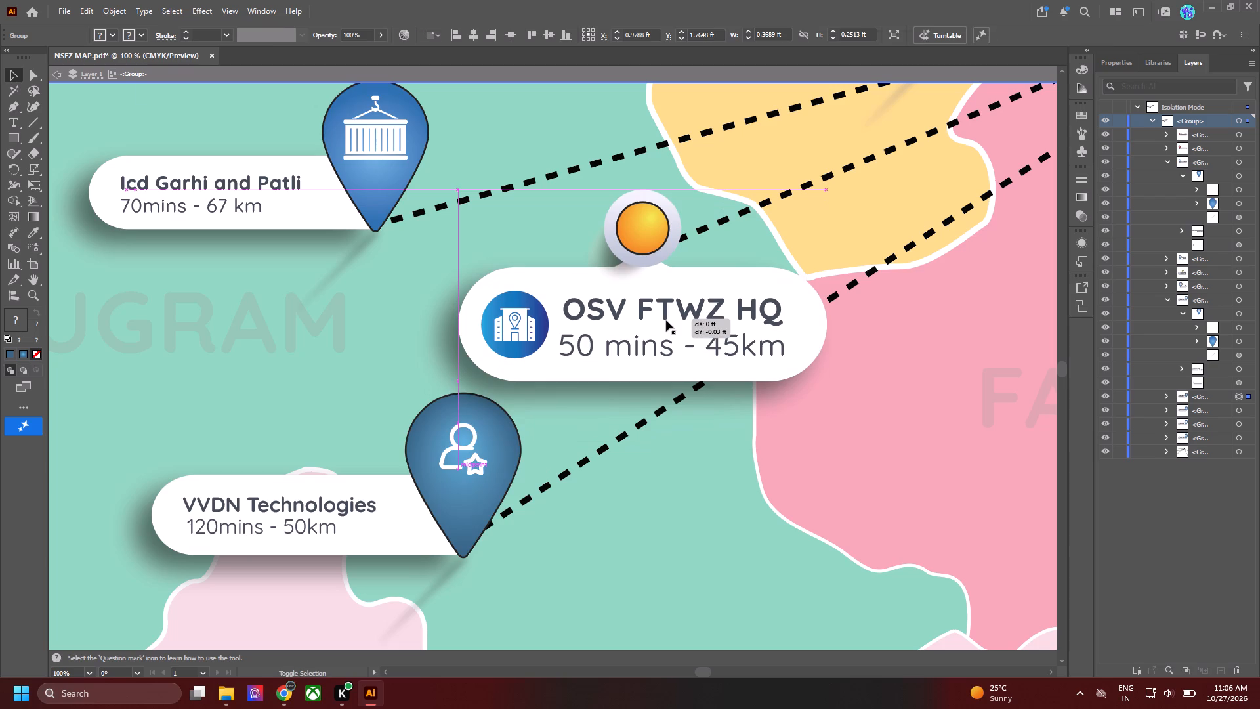
{"action": "scroll", "coordinate": [350, 481], "scroll_direction": "down", "scroll_amount": 3, "text": "alt"}
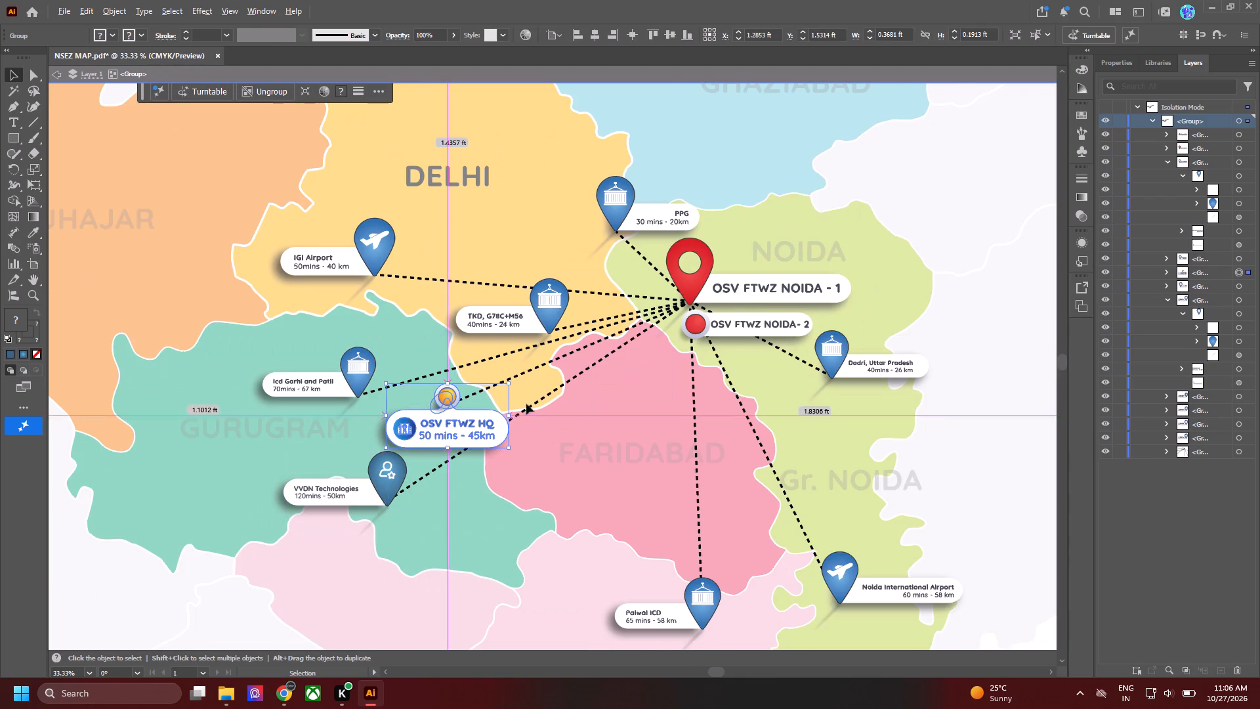
{"action": "scroll", "coordinate": [526, 404], "scroll_direction": "down", "scroll_amount": 1, "text": "alt"}
{"action": "left_click", "coordinate": [1005, 269]}
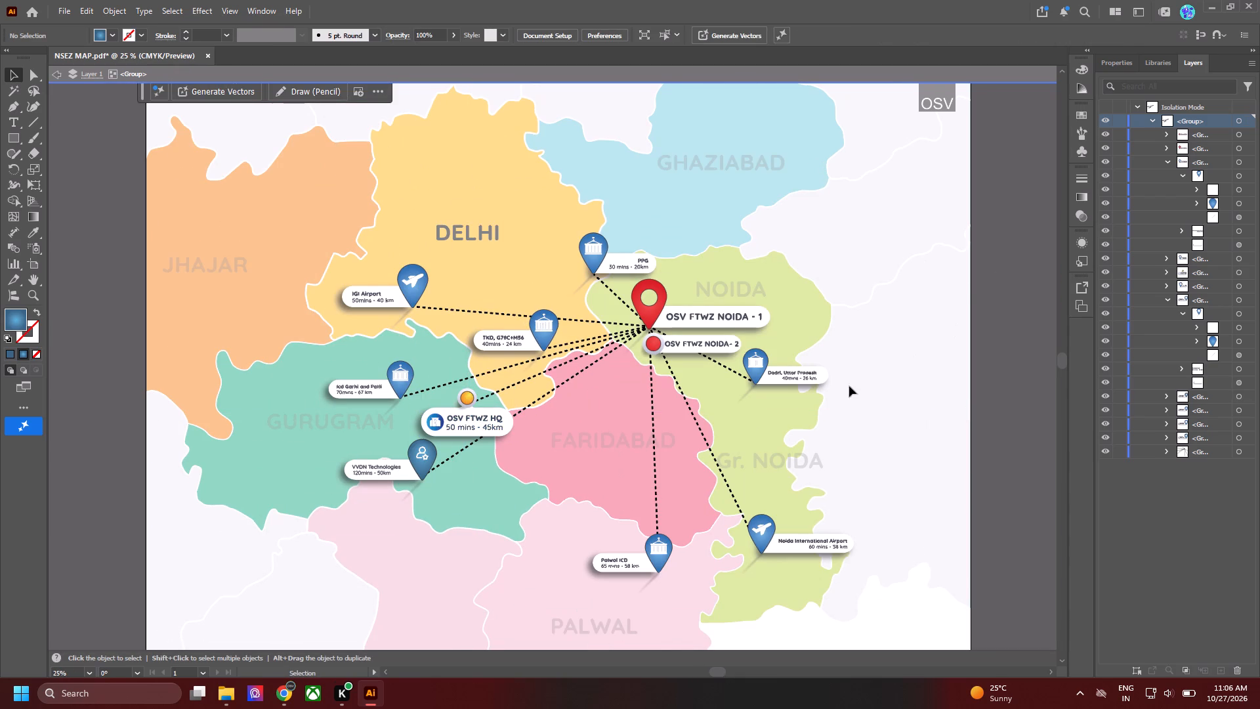
Inspect the VVDN Technologies marker's size, spacing and colour against the neighbouring Gurugram callouts.
{"action": "scroll", "coordinate": [408, 449], "scroll_direction": "up", "scroll_amount": 5, "text": "alt"}
{"action": "key", "text": "space"}
{"action": "left_click_drag", "start_coordinate": [461, 512], "coordinate": [593, 431]}
{"action": "scroll", "coordinate": [434, 332], "scroll_direction": "down", "scroll_amount": 1, "text": "alt"}
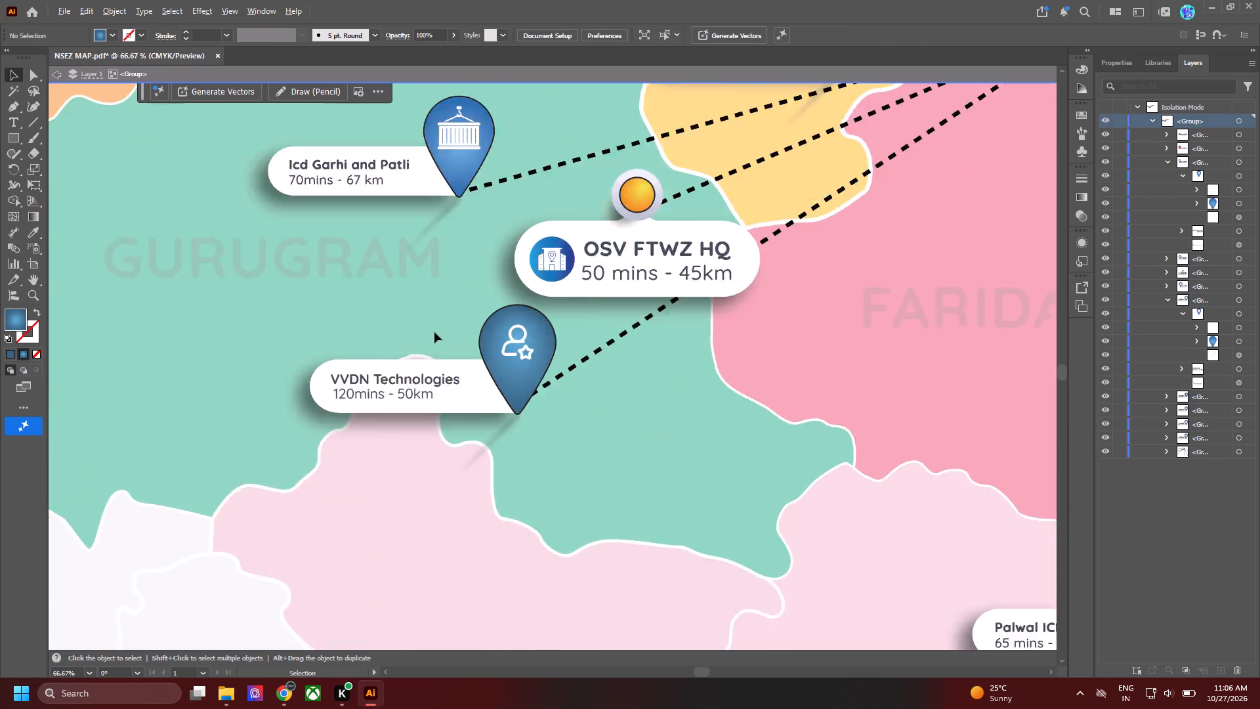
{"action": "scroll", "coordinate": [434, 332], "scroll_direction": "down", "scroll_amount": 2, "text": "alt"}
{"action": "key", "text": "space"}
{"action": "left_click_drag", "start_coordinate": [465, 295], "coordinate": [509, 470]}
{"action": "scroll", "coordinate": [554, 324], "scroll_direction": "down", "scroll_amount": 1, "text": "alt"}
{"action": "key", "text": "space"}
{"action": "key", "text": "space"}
{"action": "key", "text": "space"}
{"action": "key", "text": "space"}
{"action": "key", "text": "space"}
{"action": "key", "text": "space"}
{"action": "key", "text": "space"}
{"action": "left_click_drag", "start_coordinate": [551, 379], "coordinate": [421, 436]}
{"action": "left_click_drag", "start_coordinate": [402, 428], "coordinate": [317, 398]}
{"action": "scroll", "coordinate": [316, 474], "scroll_direction": "up", "scroll_amount": 3, "text": "alt"}
{"action": "left_click", "coordinate": [336, 487]}
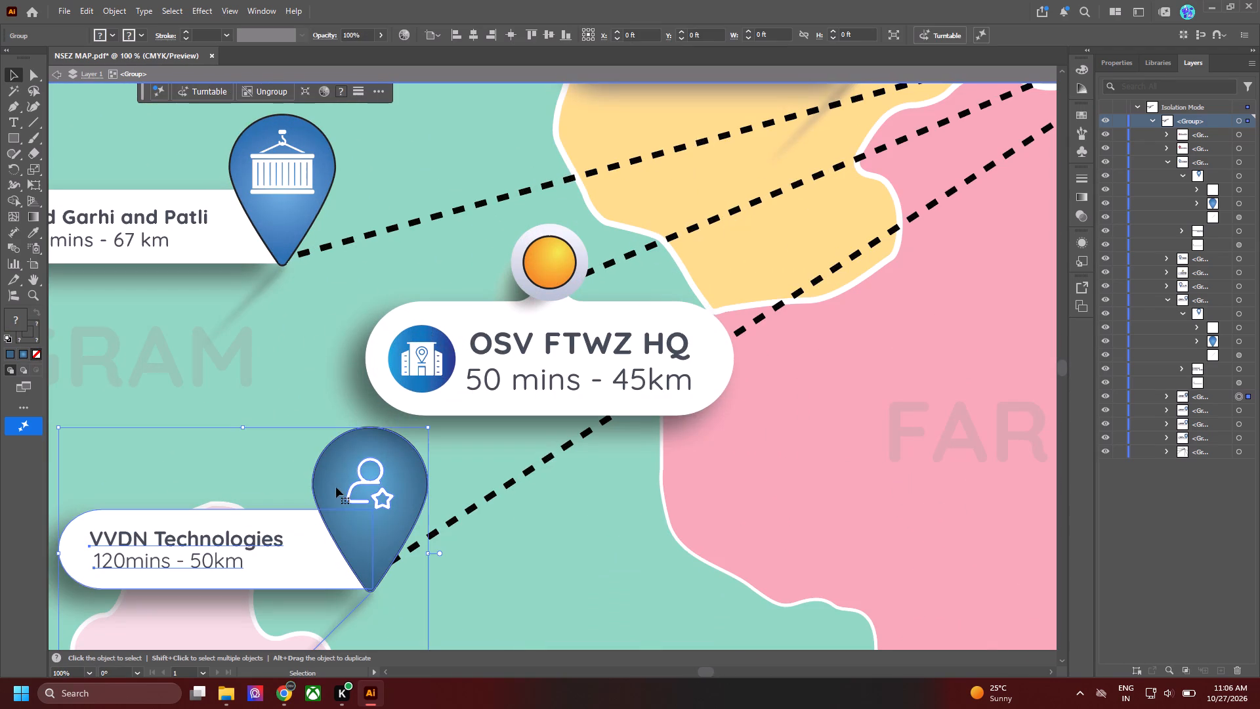
{"action": "left_click", "coordinate": [260, 369]}
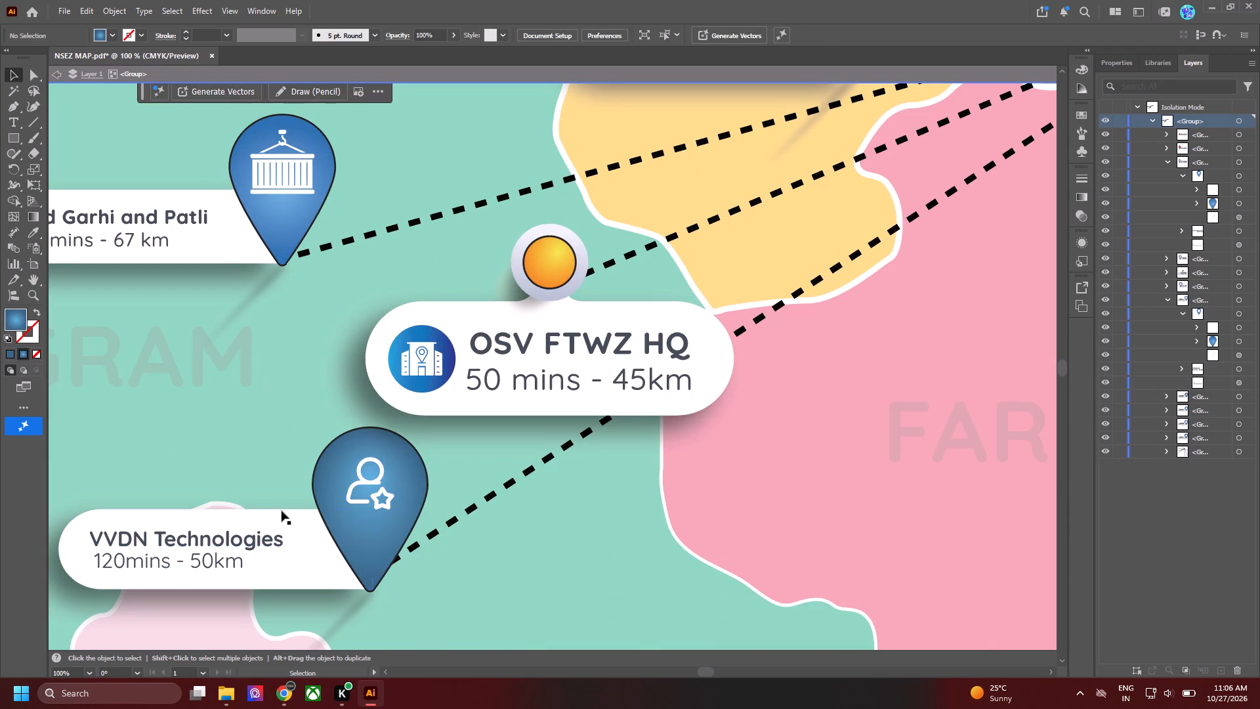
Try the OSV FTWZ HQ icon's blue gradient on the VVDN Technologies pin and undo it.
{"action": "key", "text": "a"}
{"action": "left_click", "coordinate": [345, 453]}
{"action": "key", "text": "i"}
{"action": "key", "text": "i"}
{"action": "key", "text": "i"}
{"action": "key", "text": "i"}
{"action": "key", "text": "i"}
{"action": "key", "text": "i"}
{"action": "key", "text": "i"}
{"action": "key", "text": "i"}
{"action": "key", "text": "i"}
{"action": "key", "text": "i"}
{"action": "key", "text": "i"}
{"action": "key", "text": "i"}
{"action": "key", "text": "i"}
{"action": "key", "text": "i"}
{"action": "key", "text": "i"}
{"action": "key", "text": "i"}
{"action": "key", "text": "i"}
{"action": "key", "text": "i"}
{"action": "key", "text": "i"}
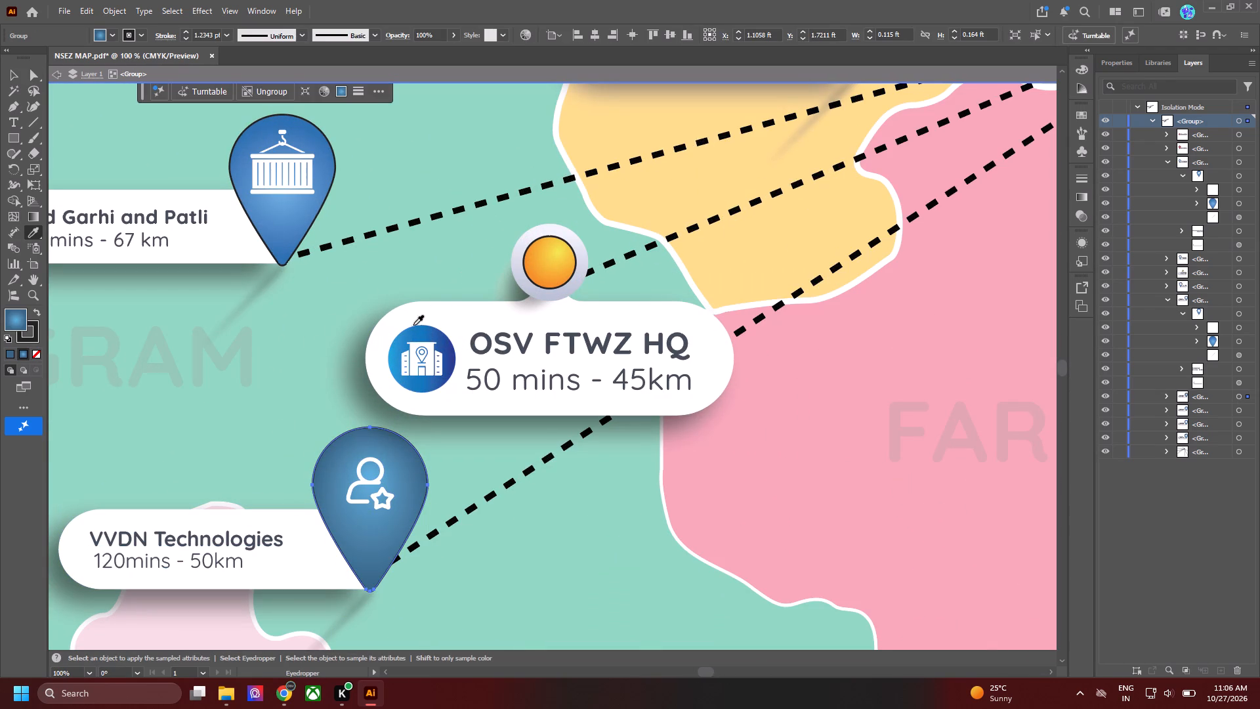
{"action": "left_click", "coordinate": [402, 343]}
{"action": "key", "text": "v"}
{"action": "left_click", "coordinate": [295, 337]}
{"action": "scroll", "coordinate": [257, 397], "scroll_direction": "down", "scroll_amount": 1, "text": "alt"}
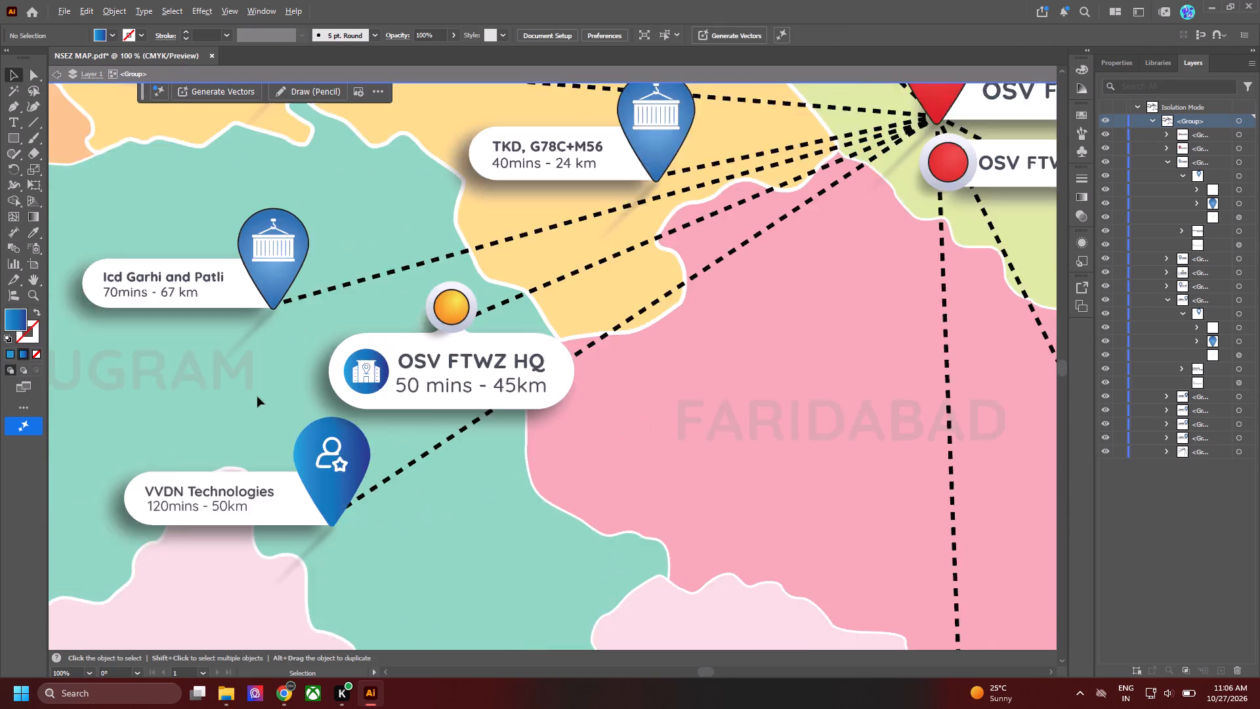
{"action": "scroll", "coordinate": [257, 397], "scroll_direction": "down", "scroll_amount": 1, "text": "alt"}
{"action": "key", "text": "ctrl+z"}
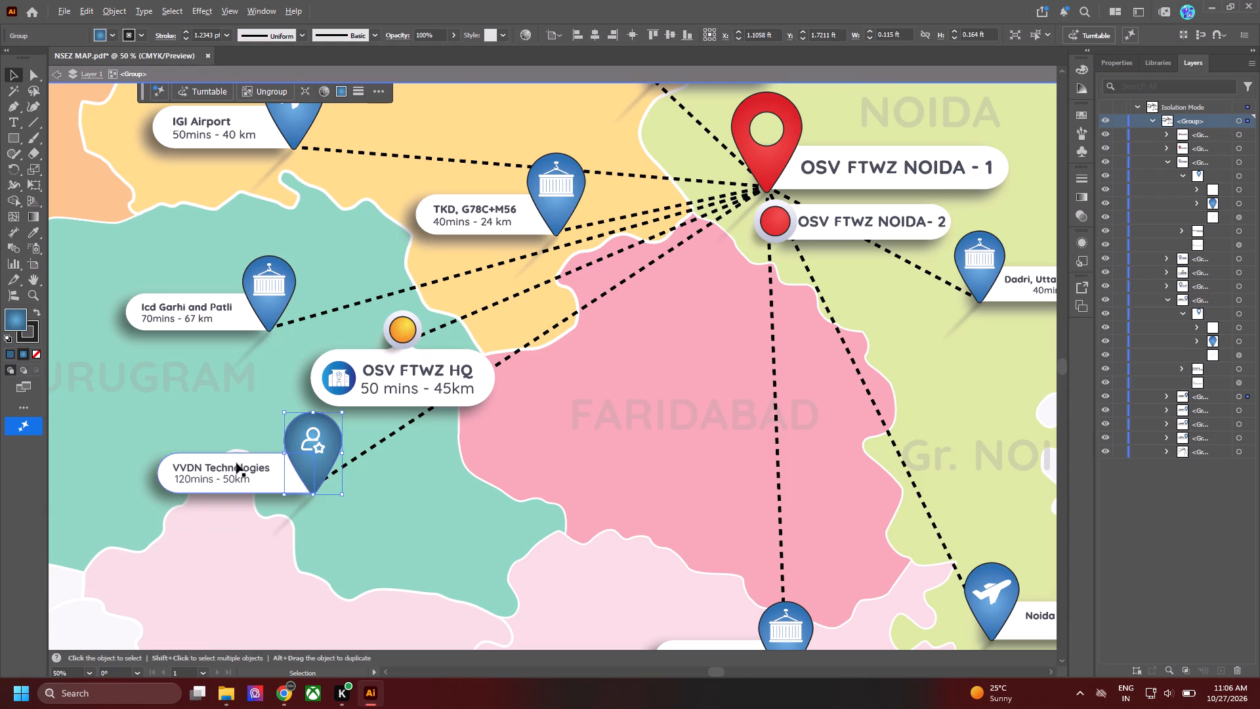
Leave the isolated marker group and save the NSEZ map.
{"action": "scroll", "coordinate": [236, 463], "scroll_direction": "down", "scroll_amount": 2, "text": "alt"}
{"action": "left_click", "coordinate": [1001, 261]}
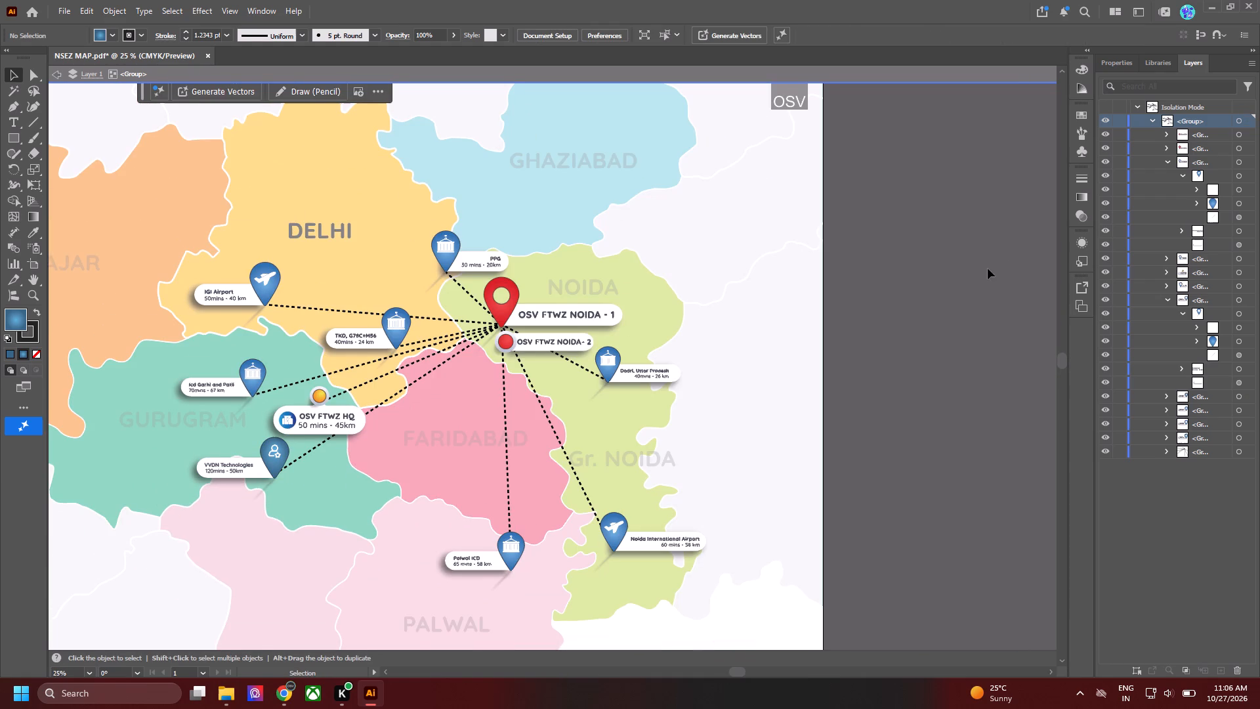
{"action": "key", "text": "space"}
{"action": "key", "text": "space"}
{"action": "key", "text": "space"}
{"action": "key", "text": "space"}
{"action": "key", "text": "space"}
{"action": "left_click_drag", "start_coordinate": [920, 290], "coordinate": [1091, 250]}
{"action": "double_click", "coordinate": [1039, 232]}
{"action": "key", "text": "ctrl+0"}
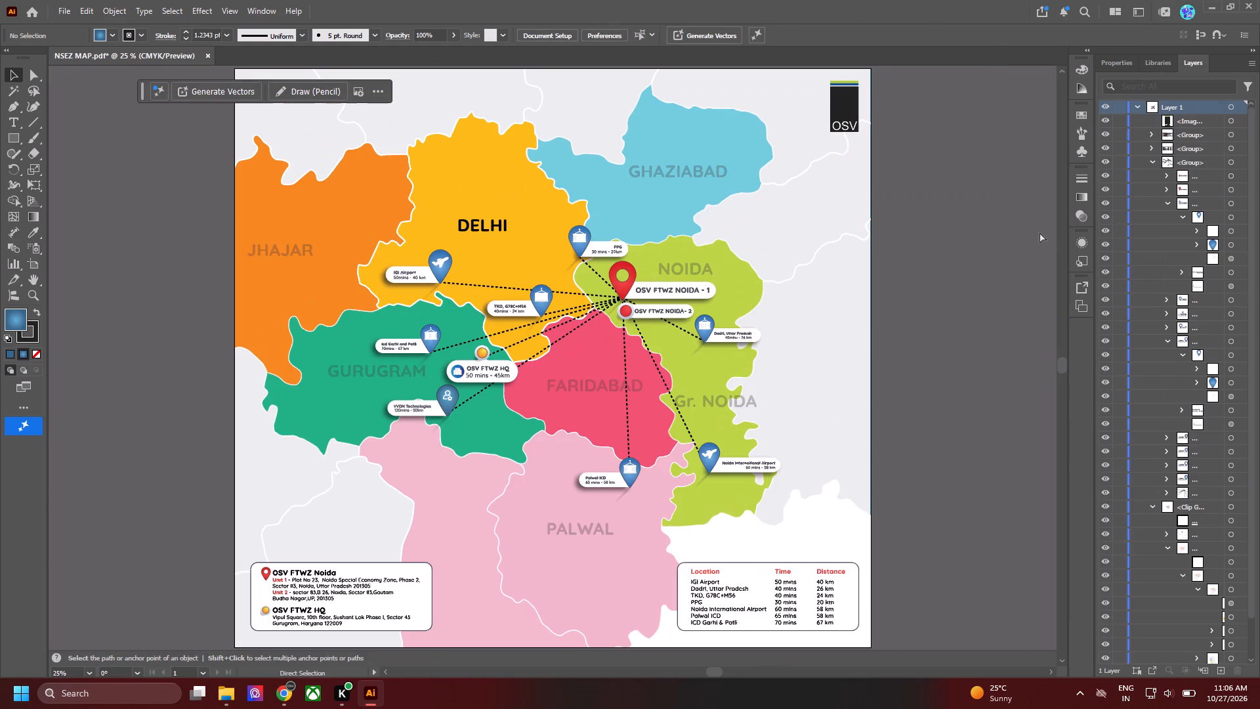
{"action": "key", "text": "ctrl+s"}
{"action": "key", "text": "ctrl+s"}
{"action": "key", "text": "ctrl+s"}
{"action": "key", "text": "ctrl+s"}
Look over the saved map, checking the location markers, the address legend and the distance table.
{"action": "key", "text": "space"}
{"action": "key", "text": "space"}
{"action": "key", "text": "space"}
{"action": "key", "text": "space"}
{"action": "key", "text": "space"}
{"action": "key", "text": "space"}
{"action": "key", "text": "space"}
{"action": "key", "text": "space"}
{"action": "key", "text": "space"}
{"action": "key", "text": "space"}
{"action": "key", "text": "space"}
{"action": "key", "text": "space"}
{"action": "key", "text": "space"}
{"action": "key", "text": "space"}
{"action": "key", "text": "space"}
{"action": "key", "text": "space"}
{"action": "key", "text": "space"}
{"action": "key", "text": "space"}
{"action": "key", "text": "space"}
{"action": "key", "text": "space"}
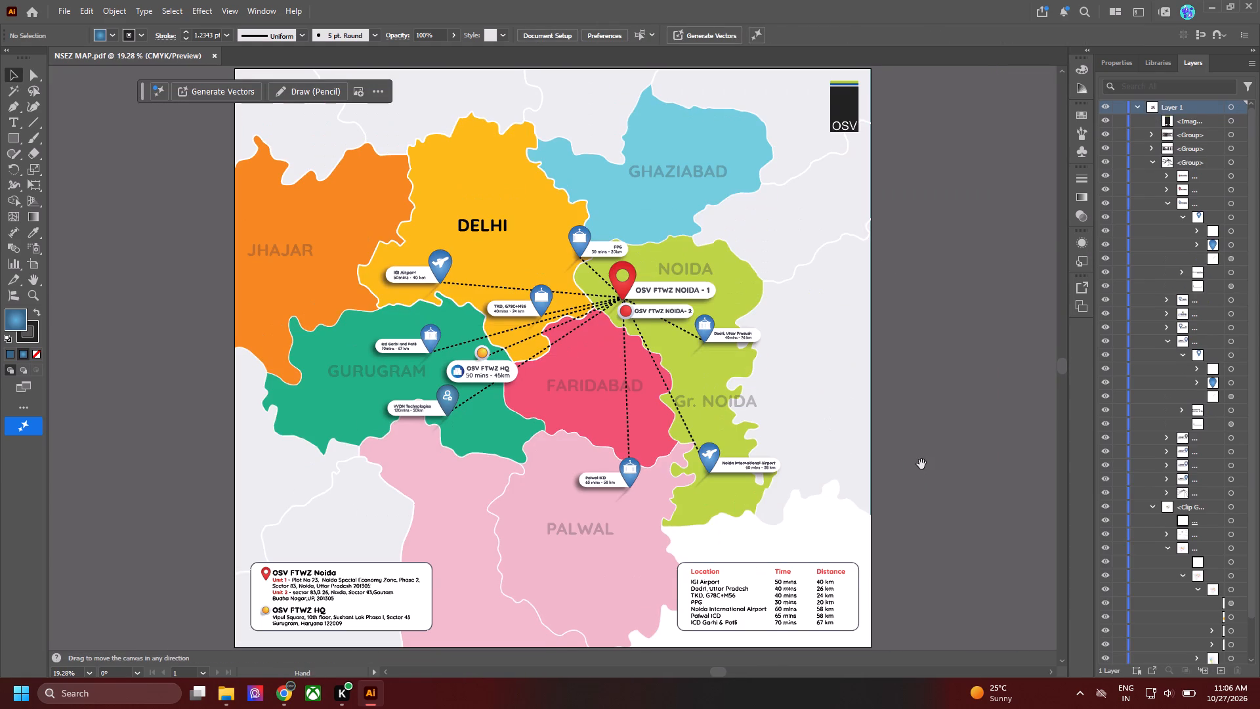
{"action": "left_click_drag", "start_coordinate": [921, 464], "coordinate": [910, 362]}
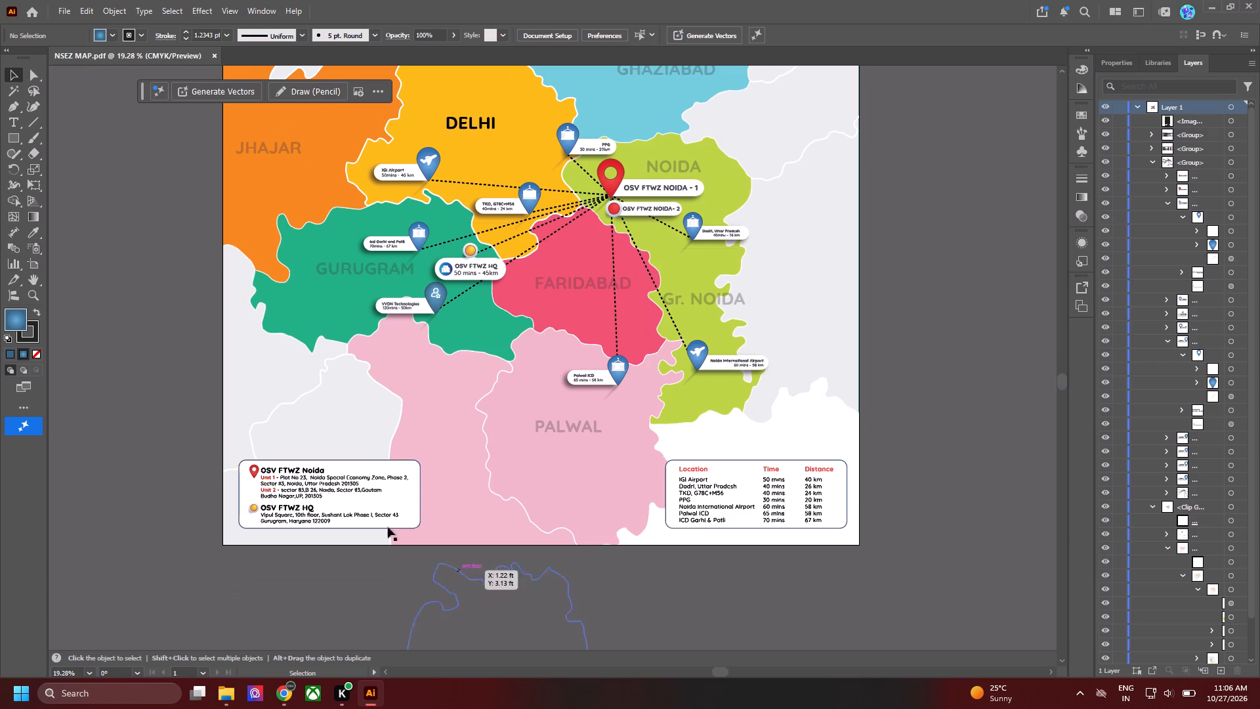
{"action": "key", "text": "space"}
{"action": "key", "text": "space"}
{"action": "key", "text": "space"}
{"action": "key", "text": "space"}
{"action": "key", "text": "space"}
{"action": "key", "text": "space"}
{"action": "key", "text": "space"}
{"action": "key", "text": "space"}
{"action": "key", "text": "space"}
{"action": "key", "text": "space"}
{"action": "key", "text": "space"}
{"action": "key", "text": "space"}
{"action": "key", "text": "space"}
{"action": "left_click_drag", "start_coordinate": [193, 416], "coordinate": [248, 537]}
{"action": "key", "text": "space"}
{"action": "key", "text": "space"}
{"action": "key", "text": "space"}
{"action": "key", "text": "space"}
{"action": "key", "text": "space"}
{"action": "key", "text": "space"}
{"action": "left_click_drag", "start_coordinate": [220, 435], "coordinate": [188, 410]}
{"action": "scroll", "coordinate": [301, 639], "scroll_direction": "up", "scroll_amount": 4, "text": "alt"}
{"action": "scroll", "coordinate": [331, 521], "scroll_direction": "down", "scroll_amount": 4, "text": "alt"}
{"action": "key", "text": "space"}
{"action": "left_click_drag", "start_coordinate": [511, 397], "coordinate": [499, 429]}
{"action": "left_click", "coordinate": [879, 291]}
{"action": "scroll", "coordinate": [921, 272], "scroll_direction": "up", "scroll_amount": 1, "text": "alt"}
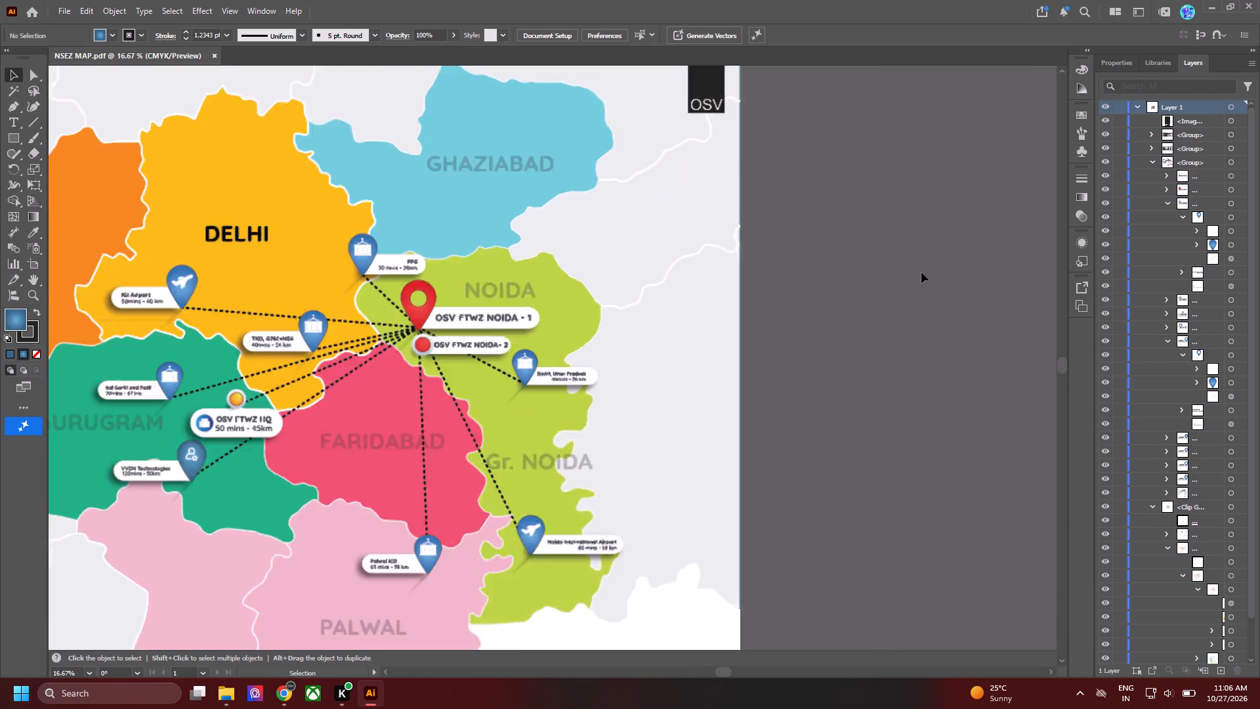
Look over the map, checking the location markers and callouts across Delhi, Gurugram, Faridabad and Noida.
{"action": "scroll", "coordinate": [921, 272], "scroll_direction": "up", "scroll_amount": 1, "text": "alt"}
{"action": "key", "text": "space"}
{"action": "left_click_drag", "start_coordinate": [913, 242], "coordinate": [1104, 412]}
{"action": "scroll", "coordinate": [942, 219], "scroll_direction": "down", "scroll_amount": 1, "text": "alt"}
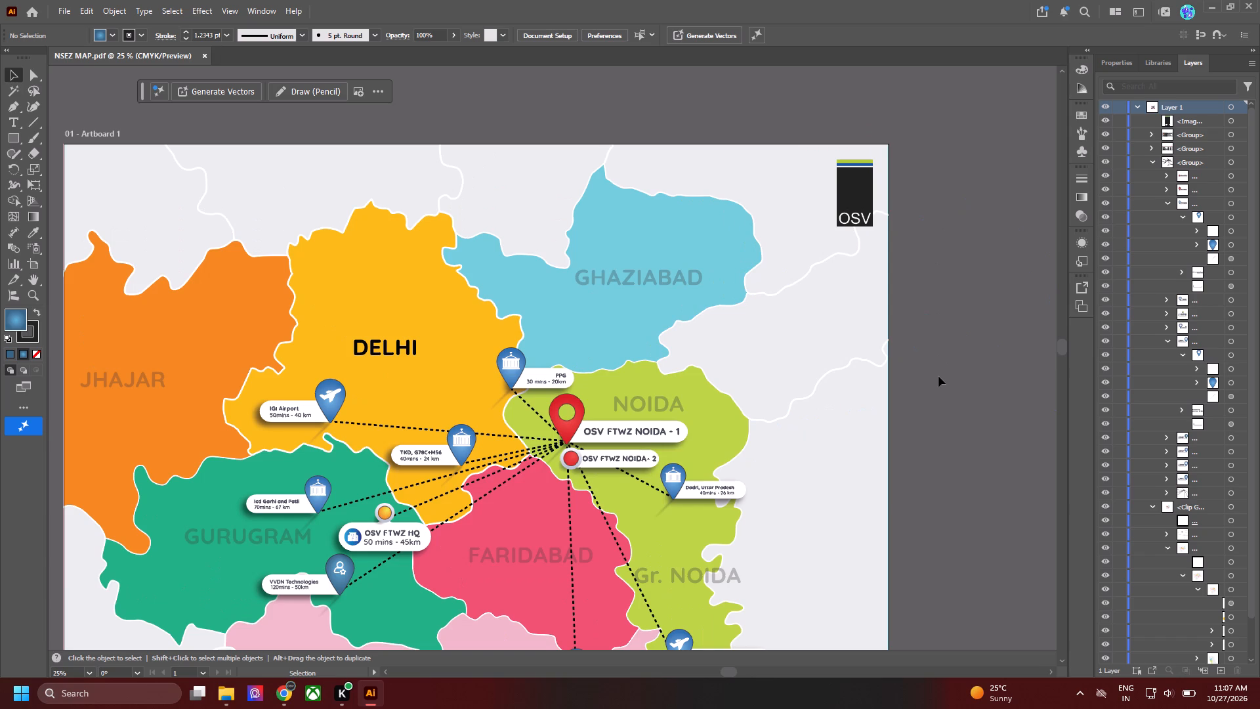
{"action": "key", "text": "Escape"}
{"action": "key", "text": "space"}
{"action": "key", "text": "space"}
{"action": "key", "text": "space"}
{"action": "key", "text": "space"}
{"action": "key", "text": "space"}
{"action": "key", "text": "space"}
{"action": "key", "text": "space"}
{"action": "key", "text": "space"}
{"action": "key", "text": "space"}
{"action": "key", "text": "space"}
{"action": "key", "text": "space"}
{"action": "key", "text": "space"}
{"action": "key", "text": "space"}
{"action": "key", "text": "space"}
{"action": "key", "text": "space"}
{"action": "key", "text": "space"}
{"action": "key", "text": "space"}
{"action": "key", "text": "space"}
{"action": "key", "text": "space"}
{"action": "key", "text": "space"}
{"action": "left_click_drag", "start_coordinate": [602, 460], "coordinate": [650, 504]}
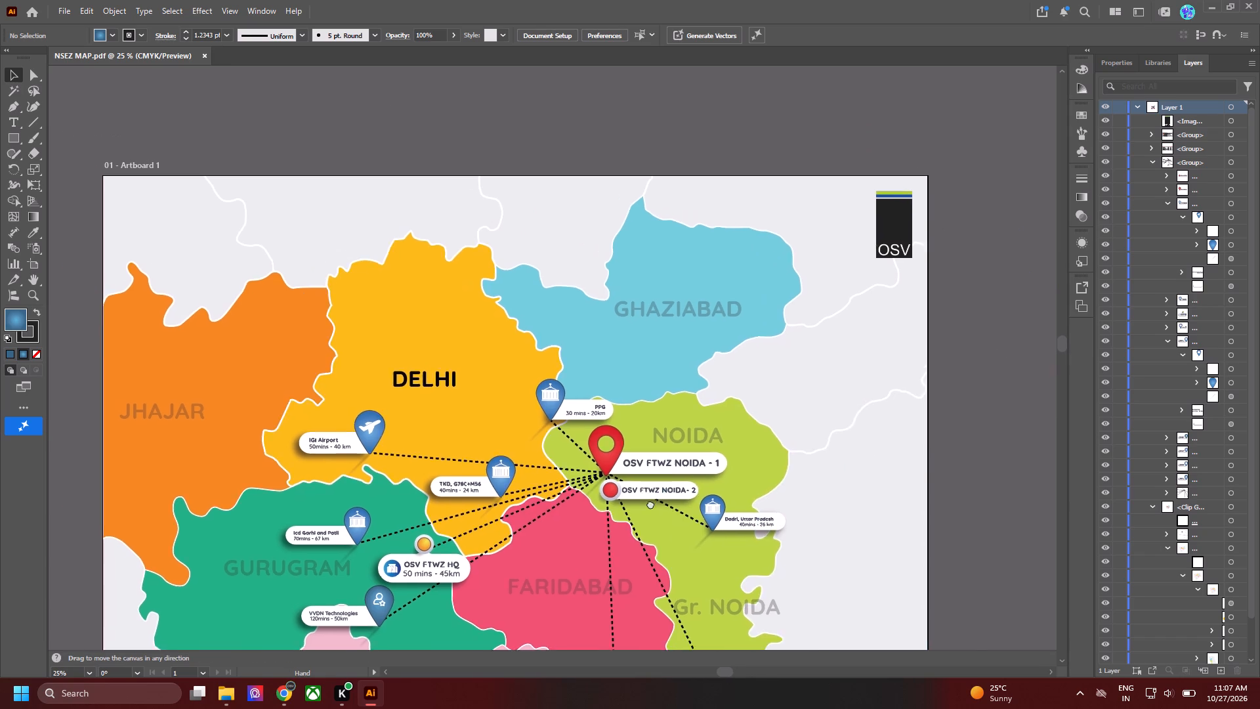
{"action": "left_click_drag", "start_coordinate": [650, 504], "coordinate": [732, 421]}
{"action": "left_click", "coordinate": [732, 421]}
{"action": "key", "text": "space"}
{"action": "left_click_drag", "start_coordinate": [818, 519], "coordinate": [768, 427]}
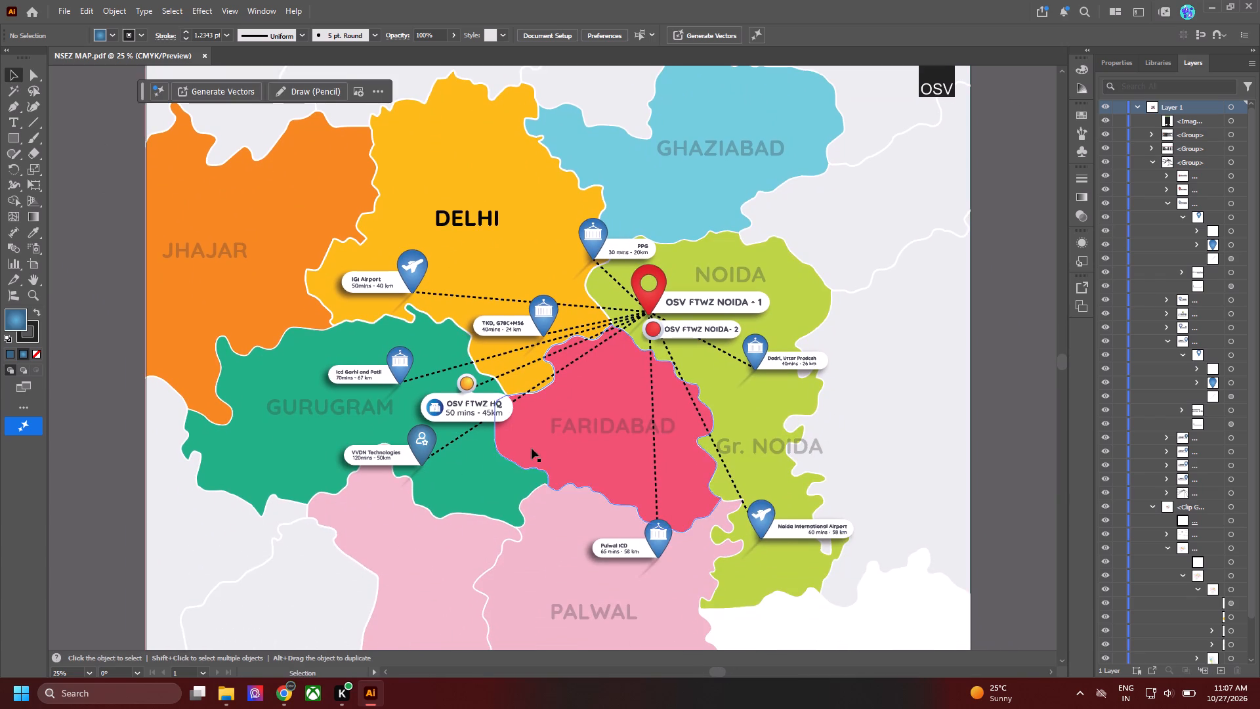
Recolour the VVDN Technologies pin with the orange gradient sampled from the dot above the OSV FTWZ HQ callout.
{"action": "scroll", "coordinate": [411, 393], "scroll_direction": "up", "scroll_amount": 3, "text": "alt"}
{"action": "key", "text": "space"}
{"action": "left_click_drag", "start_coordinate": [431, 456], "coordinate": [429, 435]}
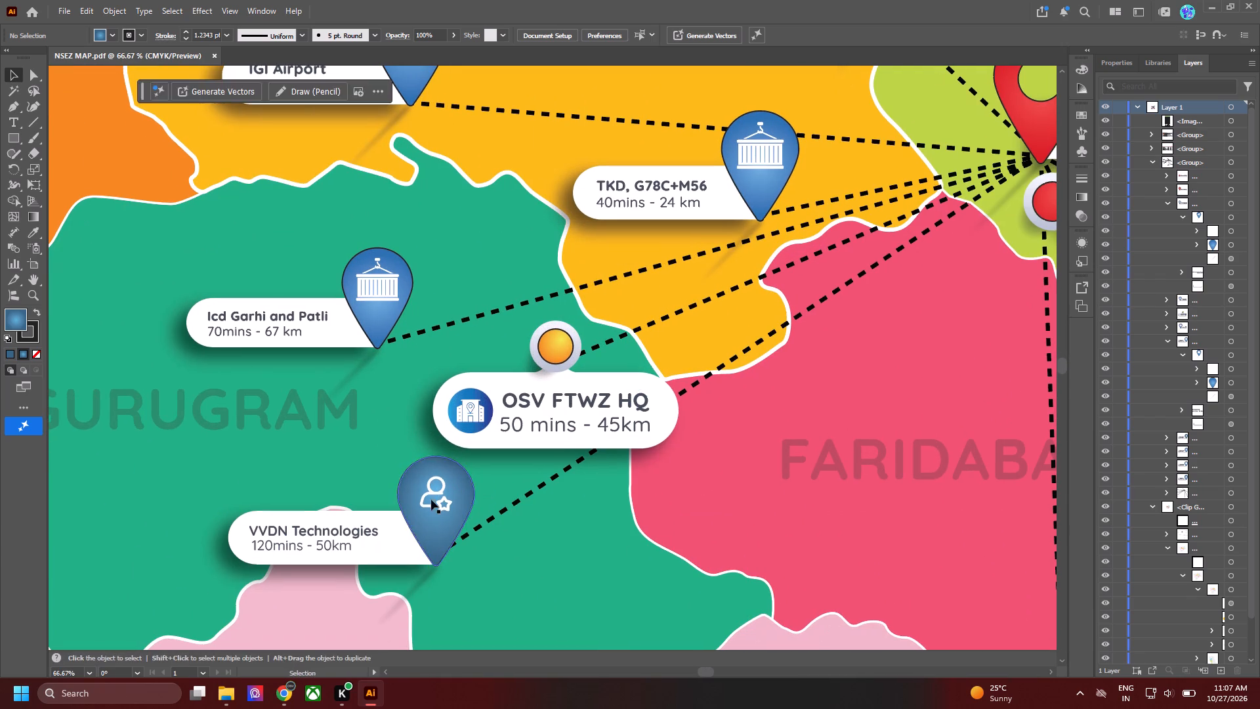
{"action": "key", "text": "a"}
{"action": "left_click", "coordinate": [407, 483]}
{"action": "key", "text": "i"}
{"action": "key", "text": "i"}
{"action": "key", "text": "i"}
{"action": "key", "text": "i"}
{"action": "key", "text": "i"}
{"action": "key", "text": "i"}
{"action": "key", "text": "i"}
{"action": "key", "text": "i"}
{"action": "key", "text": "i"}
{"action": "key", "text": "i"}
{"action": "key", "text": "i"}
{"action": "key", "text": "i"}
{"action": "key", "text": "i"}
{"action": "key", "text": "i"}
{"action": "key", "text": "i"}
{"action": "key", "text": "i"}
{"action": "key", "text": "i"}
{"action": "key", "text": "i"}
{"action": "key", "text": "i"}
{"action": "key", "text": "i"}
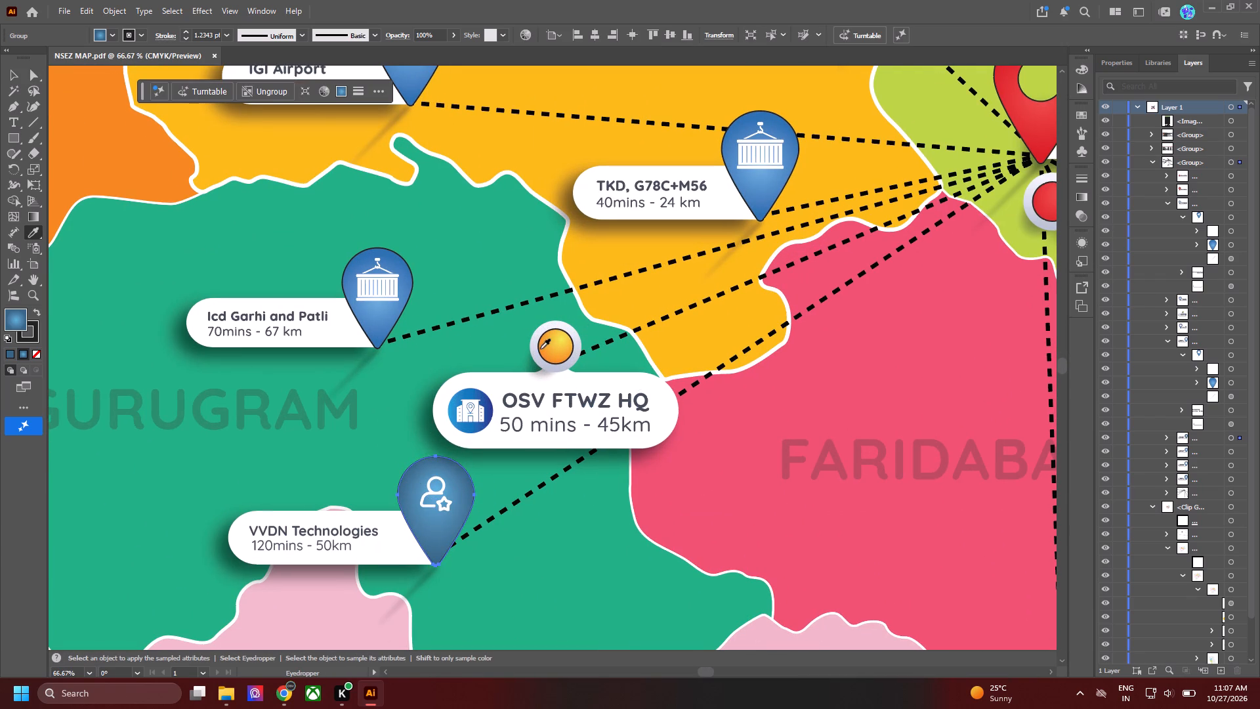
{"action": "left_click", "coordinate": [553, 346]}
{"action": "key", "text": "v"}
{"action": "double_click", "coordinate": [220, 463]}
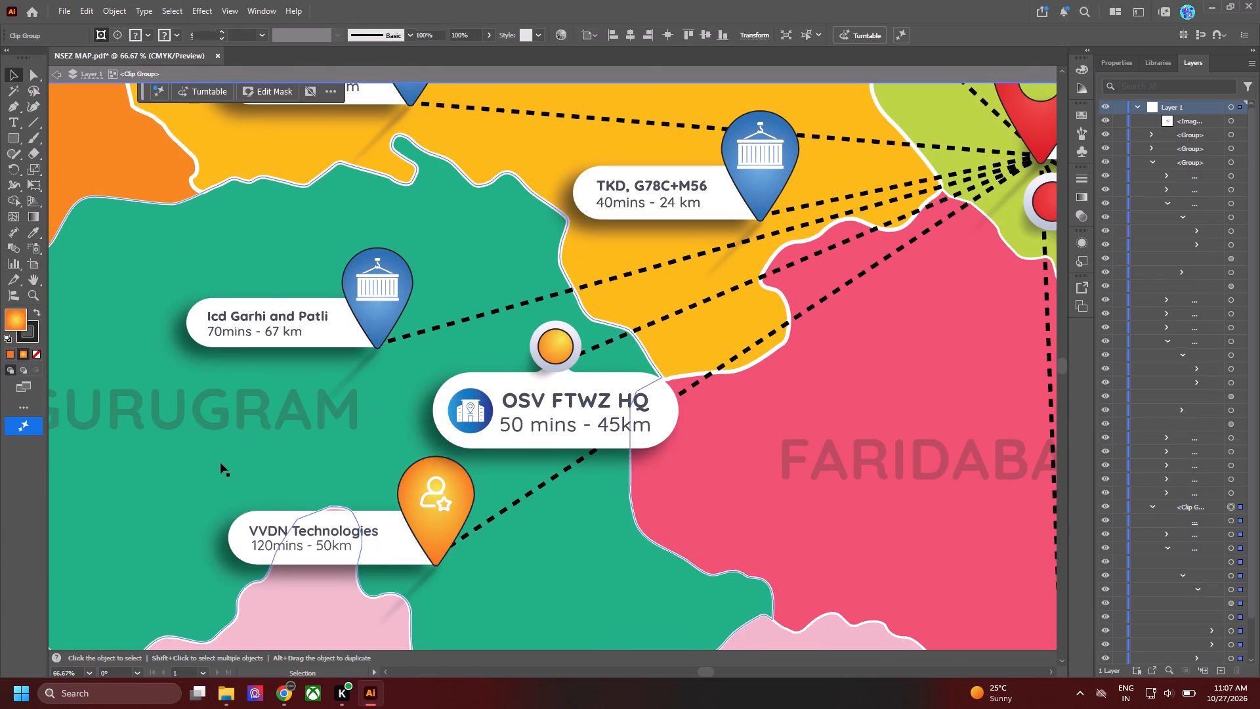
{"action": "scroll", "coordinate": [220, 463], "scroll_direction": "down", "scroll_amount": 4, "text": "alt"}
{"action": "triple_click", "coordinate": [1017, 338]}
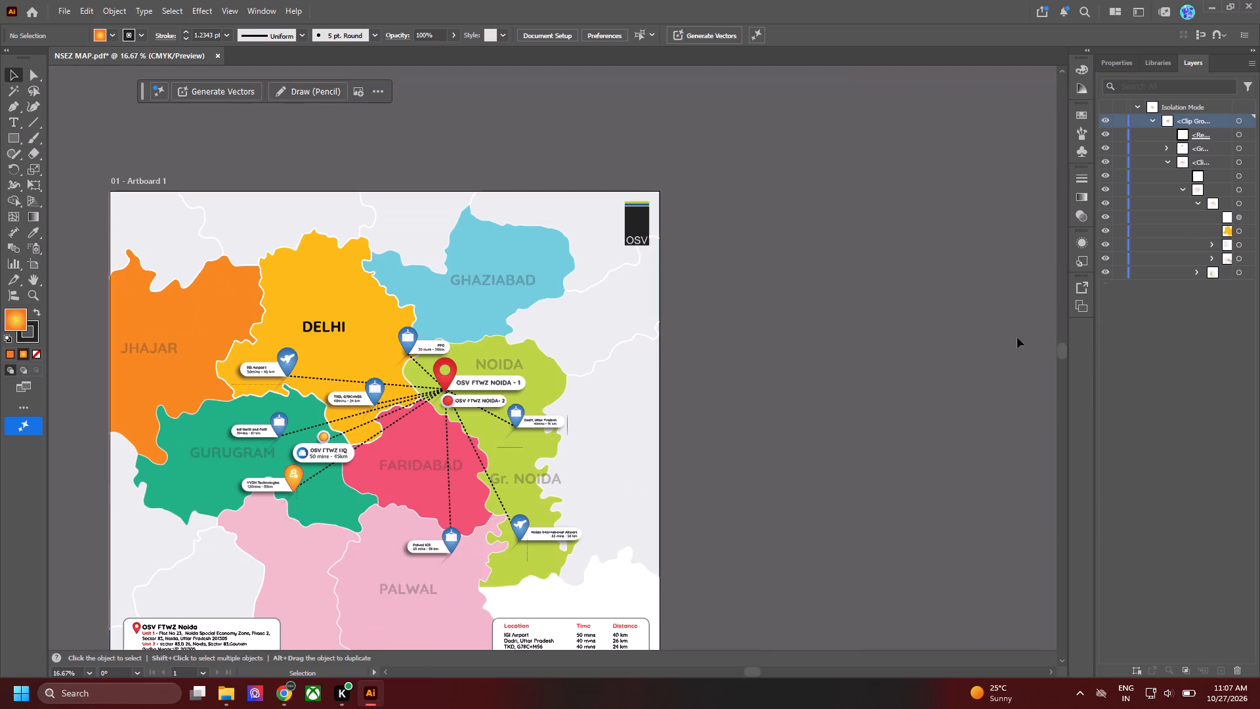
Isolate the white person-and-star icon inside the VVDN Technologies pin and enlarge it to about 0.058 by 0.063 ft.
{"action": "key", "text": "space"}
{"action": "left_click_drag", "start_coordinate": [768, 399], "coordinate": [897, 328]}
{"action": "scroll", "coordinate": [375, 431], "scroll_direction": "up", "scroll_amount": 4, "text": "alt"}
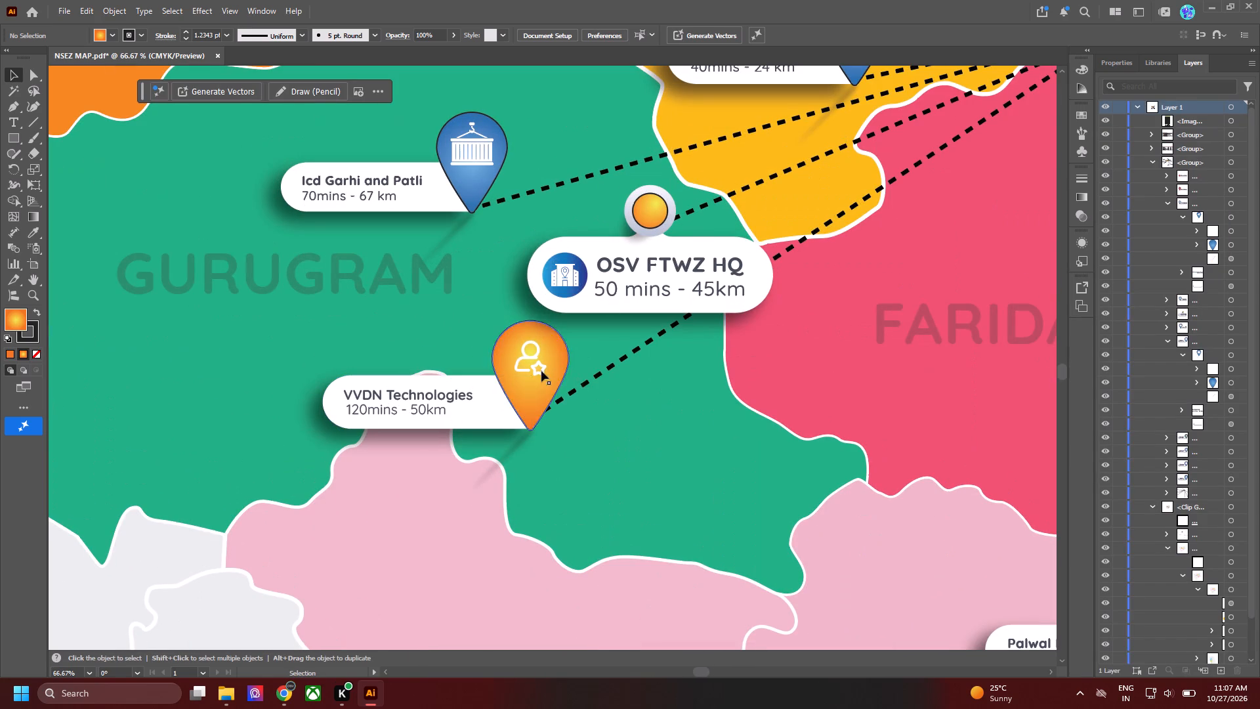
{"action": "double_click", "coordinate": [535, 370]}
{"action": "left_click", "coordinate": [535, 370]}
{"action": "double_click", "coordinate": [535, 370]}
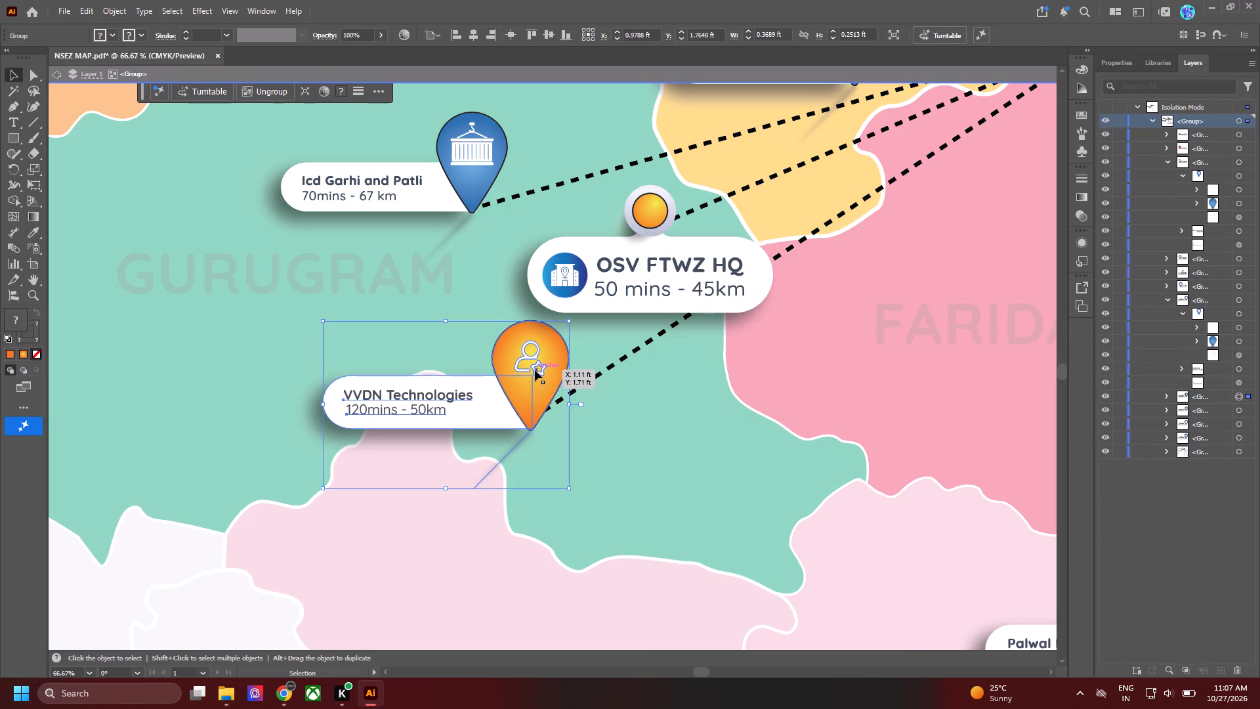
{"action": "double_click", "coordinate": [535, 370]}
{"action": "double_click", "coordinate": [530, 364]}
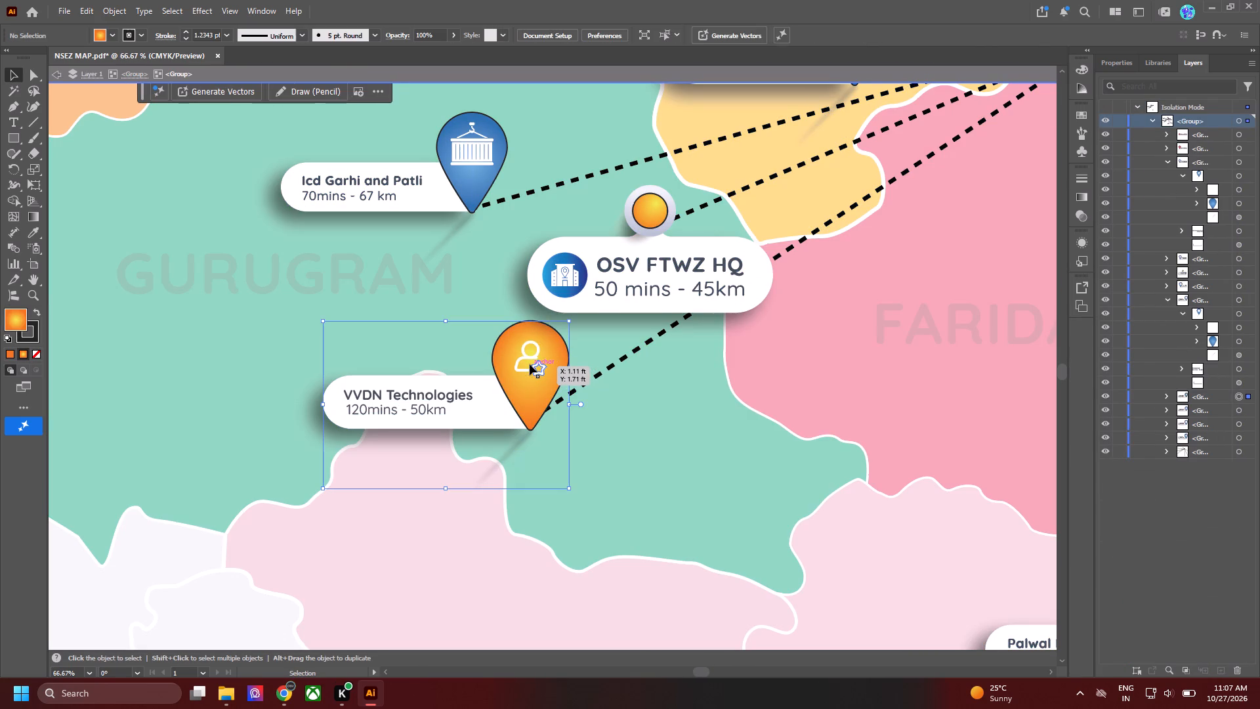
{"action": "left_click", "coordinate": [533, 364]}
{"action": "double_click", "coordinate": [534, 370]}
{"action": "left_click", "coordinate": [534, 370]}
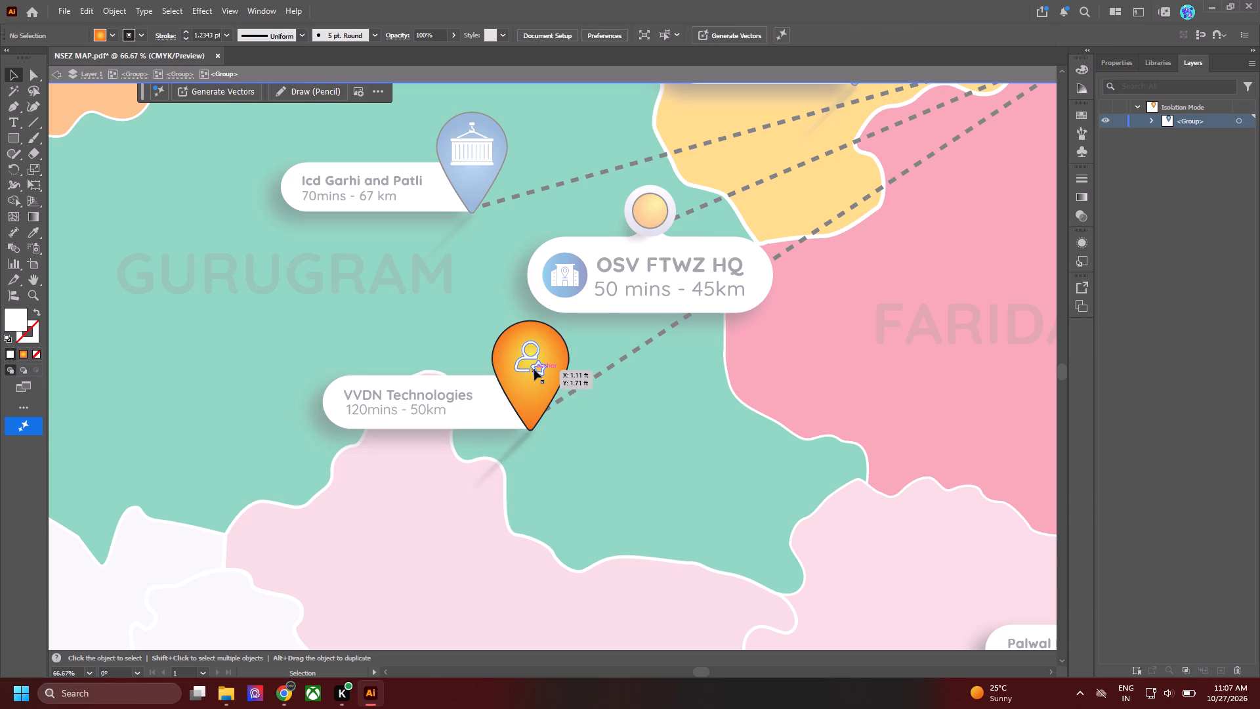
{"action": "scroll", "coordinate": [528, 380], "scroll_direction": "up", "scroll_amount": 2, "text": "alt"}
{"action": "left_click_drag", "start_coordinate": [532, 373], "coordinate": [532, 386]}
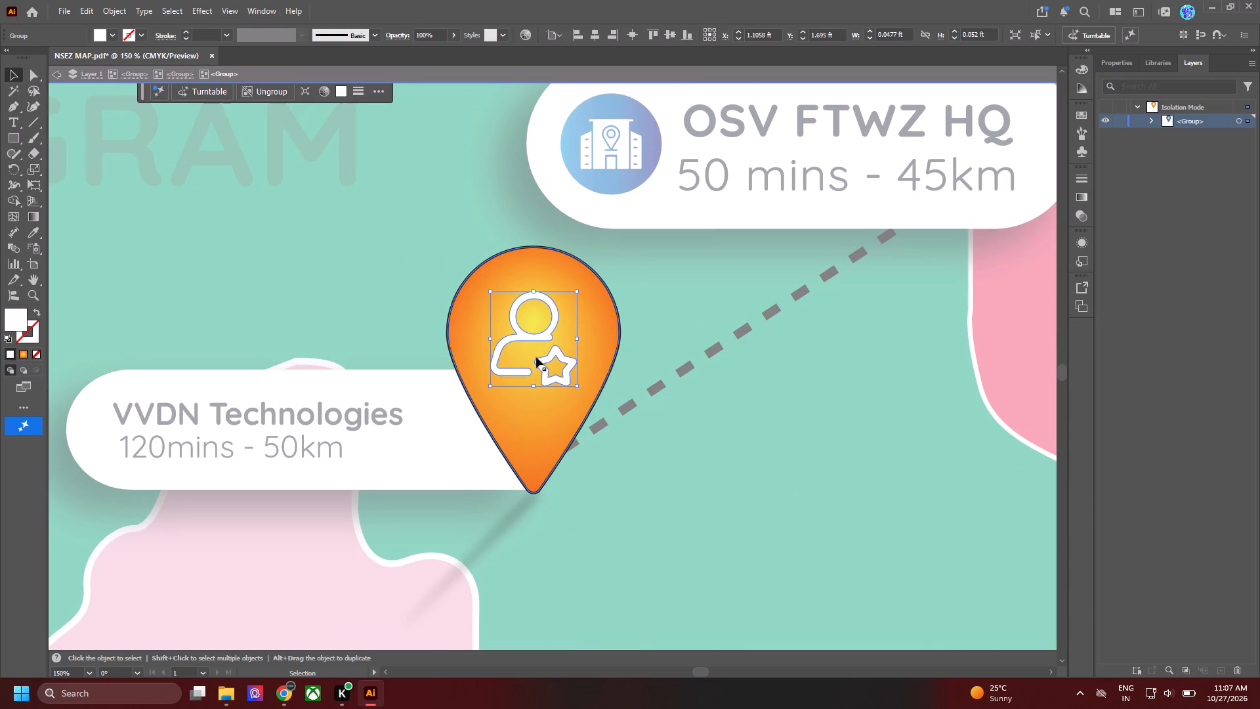
Shift the enlarged person-and-star icon slightly upward within the pin head, to Y about 1.697 ft, and deselect it.
{"action": "left_click_drag", "start_coordinate": [540, 333], "coordinate": [543, 323]}
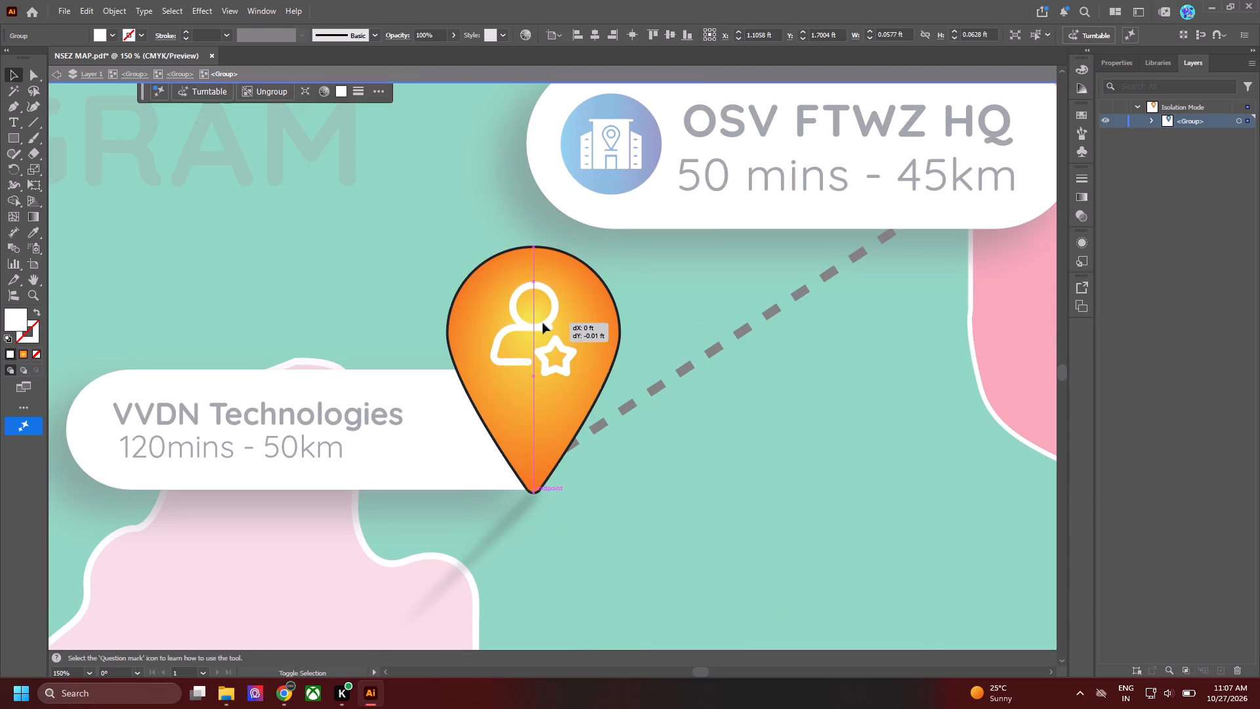
{"action": "key", "text": "Down"}
{"action": "key", "text": "Down"}
{"action": "key", "text": "Down"}
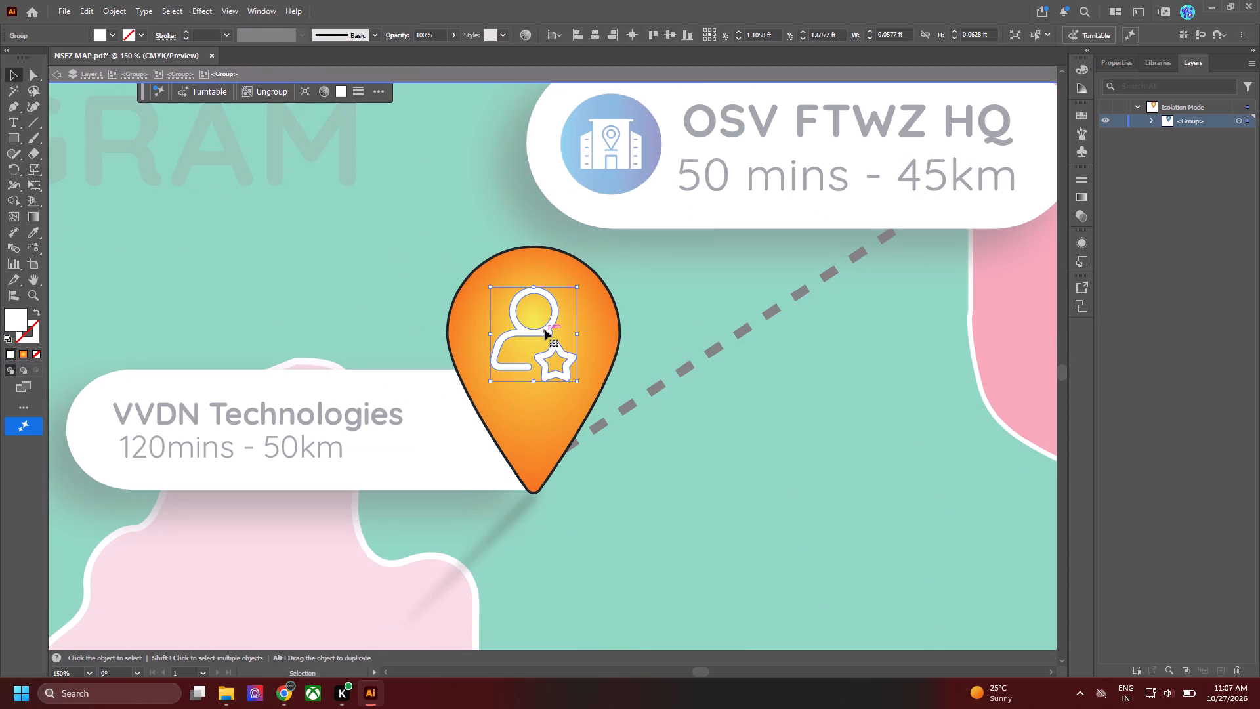
{"action": "left_click", "coordinate": [655, 301]}
{"action": "double_click", "coordinate": [655, 301]}
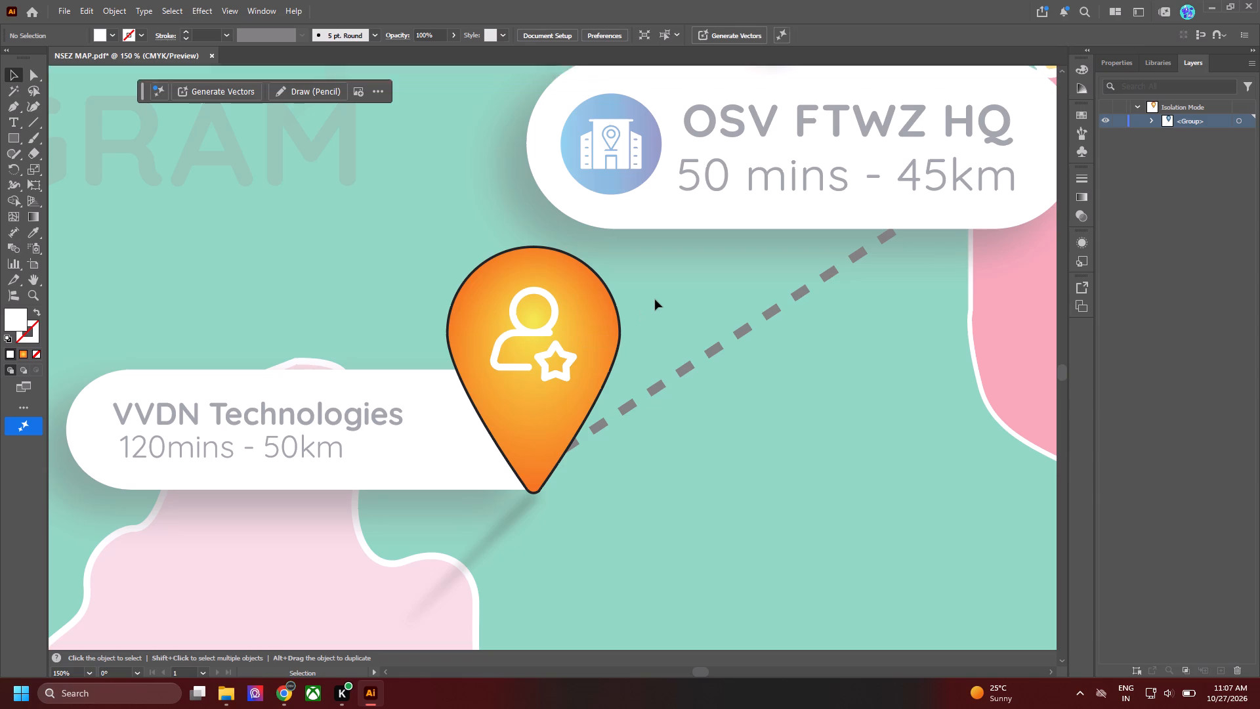
Leave the isolated icon group, fit the artboard in view and save the NSEZ map.
{"action": "scroll", "coordinate": [655, 299], "scroll_direction": "down", "scroll_amount": 5, "text": "alt"}
{"action": "key", "text": "space"}
{"action": "left_click_drag", "start_coordinate": [678, 312], "coordinate": [607, 325]}
{"action": "double_click", "coordinate": [234, 265]}
{"action": "key", "text": "ctrl+0"}
{"action": "key", "text": "ctrl+s"}
{"action": "key", "text": "ctrl+s"}
{"action": "key", "text": "ctrl+s"}
{"action": "key", "text": "ctrl+s"}
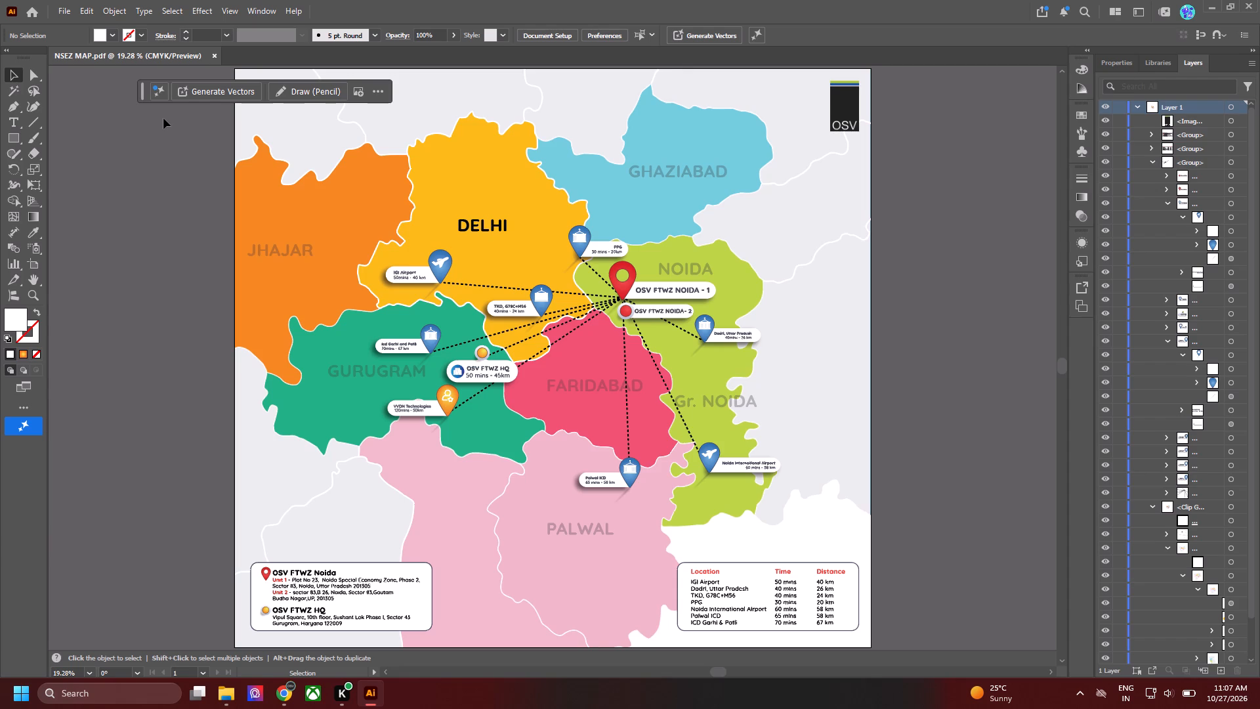
Move the floating contextual task bar off the Delhi side of the map to beside the OSV logo.
{"action": "left_click_drag", "start_coordinate": [141, 97], "coordinate": [734, 161]}
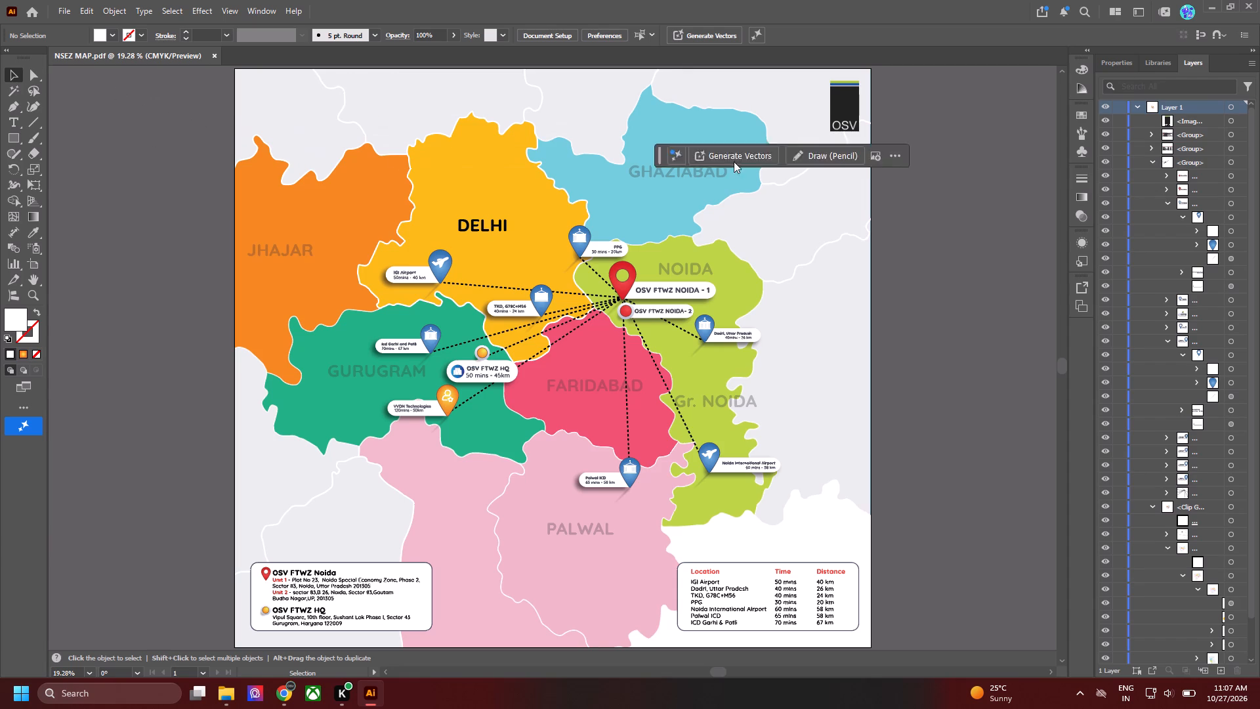
{"action": "left_click_drag", "start_coordinate": [734, 161], "coordinate": [870, 75]}
{"action": "left_click", "coordinate": [931, 202]}
{"action": "left_click", "coordinate": [933, 164]}
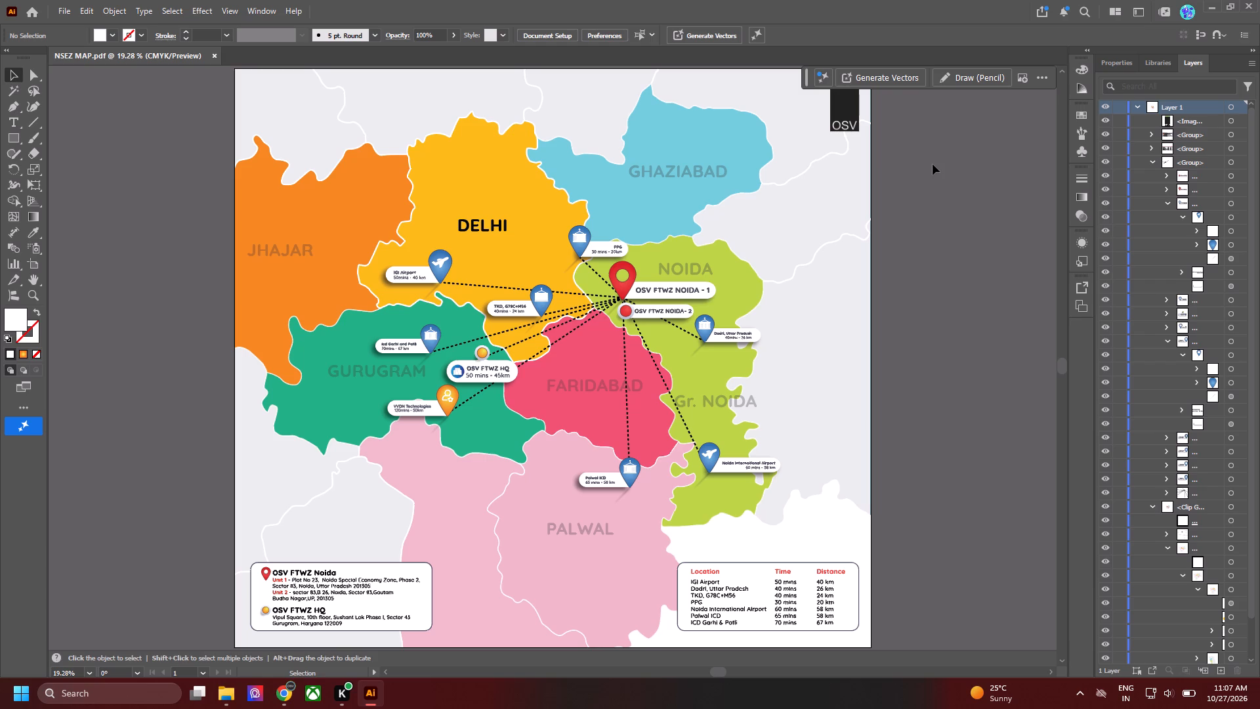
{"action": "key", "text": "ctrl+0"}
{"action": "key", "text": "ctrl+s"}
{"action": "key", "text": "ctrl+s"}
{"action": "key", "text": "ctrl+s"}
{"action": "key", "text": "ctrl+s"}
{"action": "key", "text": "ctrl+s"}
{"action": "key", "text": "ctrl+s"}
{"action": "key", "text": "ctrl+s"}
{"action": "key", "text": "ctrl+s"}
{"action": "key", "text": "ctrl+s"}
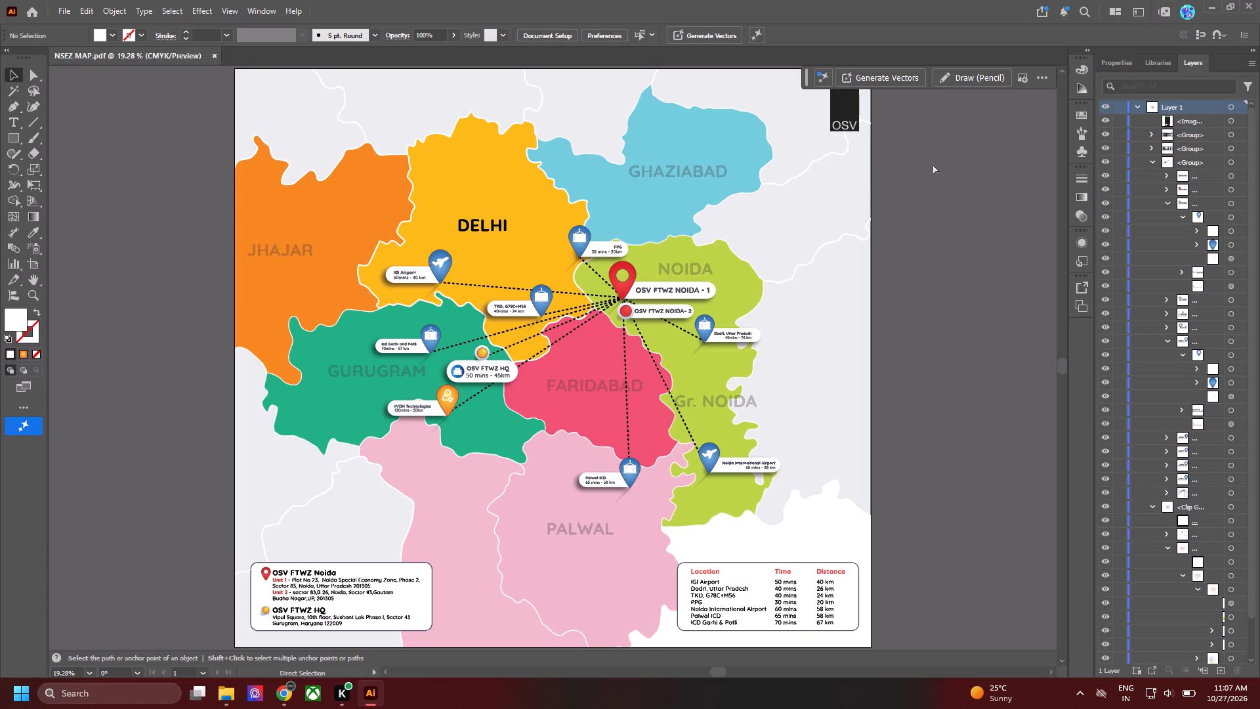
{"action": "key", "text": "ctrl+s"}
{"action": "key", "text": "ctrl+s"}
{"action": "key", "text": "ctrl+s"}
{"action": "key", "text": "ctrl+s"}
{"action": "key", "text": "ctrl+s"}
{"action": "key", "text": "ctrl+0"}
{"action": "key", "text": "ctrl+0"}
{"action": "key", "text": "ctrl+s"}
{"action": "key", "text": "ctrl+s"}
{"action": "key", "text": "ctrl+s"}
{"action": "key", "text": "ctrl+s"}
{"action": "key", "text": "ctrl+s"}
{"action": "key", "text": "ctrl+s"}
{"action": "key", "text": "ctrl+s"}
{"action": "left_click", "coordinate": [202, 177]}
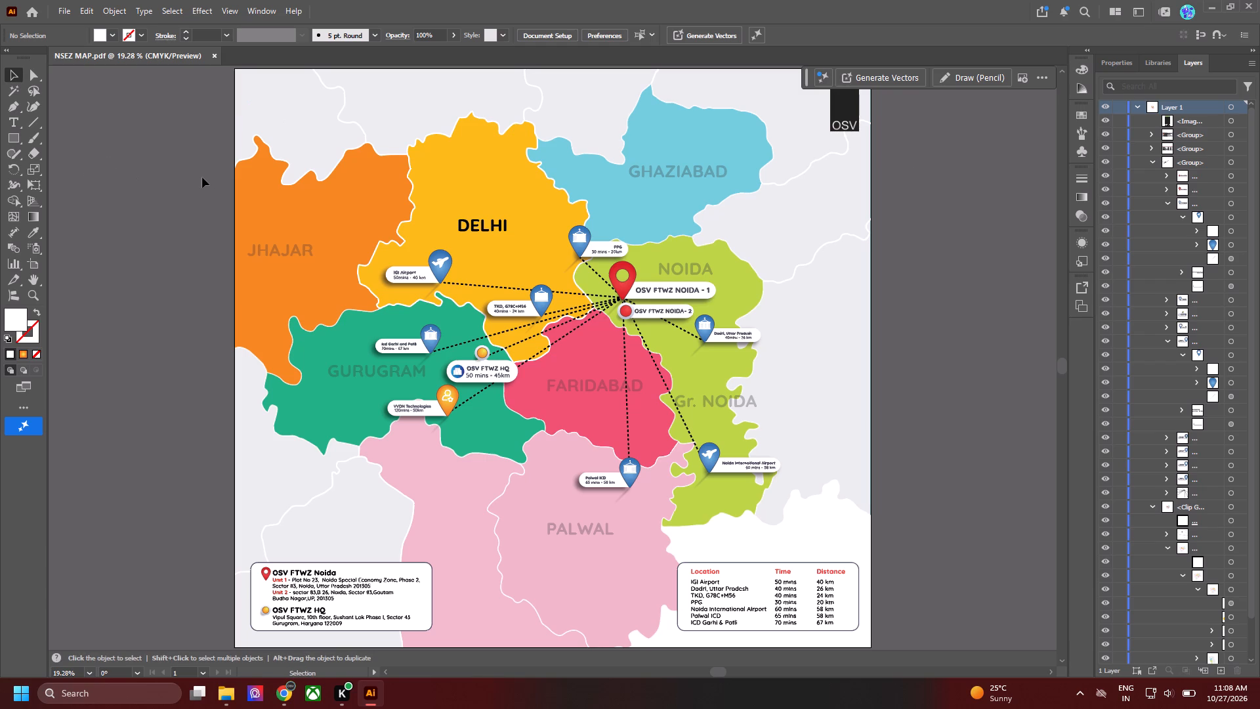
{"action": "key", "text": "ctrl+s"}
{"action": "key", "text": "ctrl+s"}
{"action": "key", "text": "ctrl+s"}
Check the VVDN Technologies marker's orange pin and icon up close and within the whole map.
{"action": "scroll", "coordinate": [398, 388], "scroll_direction": "up", "scroll_amount": 5, "text": "alt"}
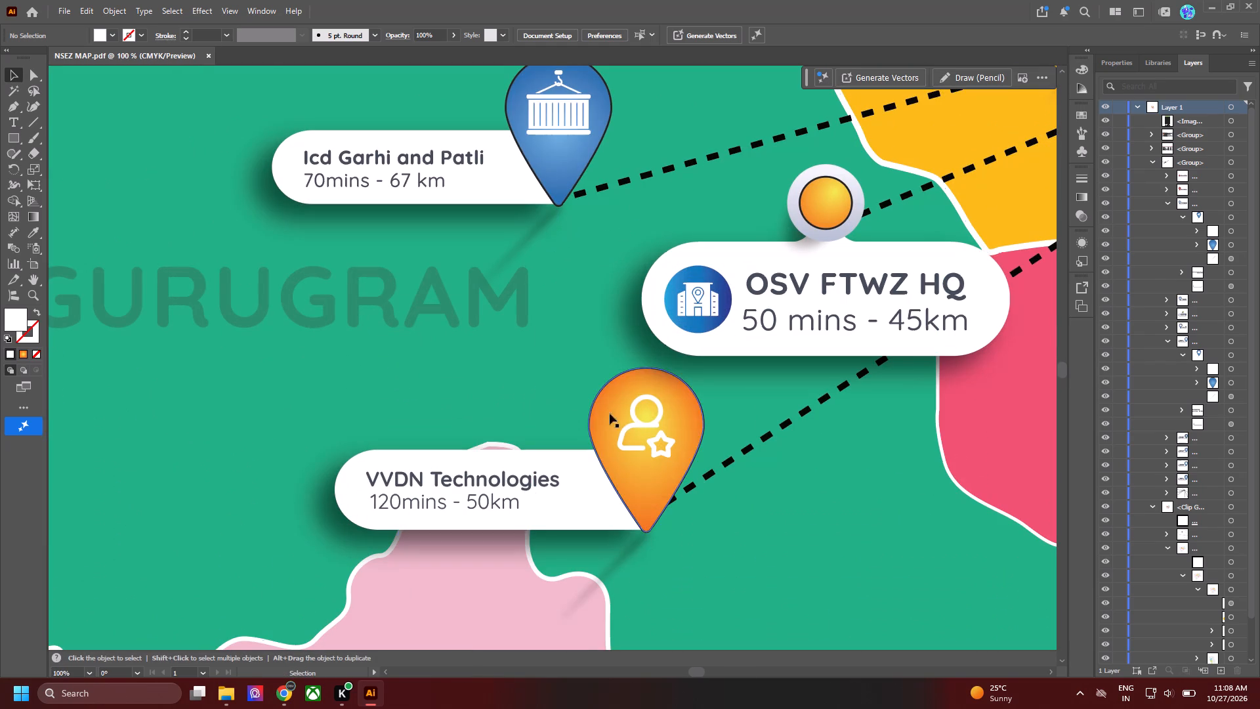
{"action": "left_click", "coordinate": [643, 423]}
{"action": "scroll", "coordinate": [643, 423], "scroll_direction": "down", "scroll_amount": 3, "text": "alt"}
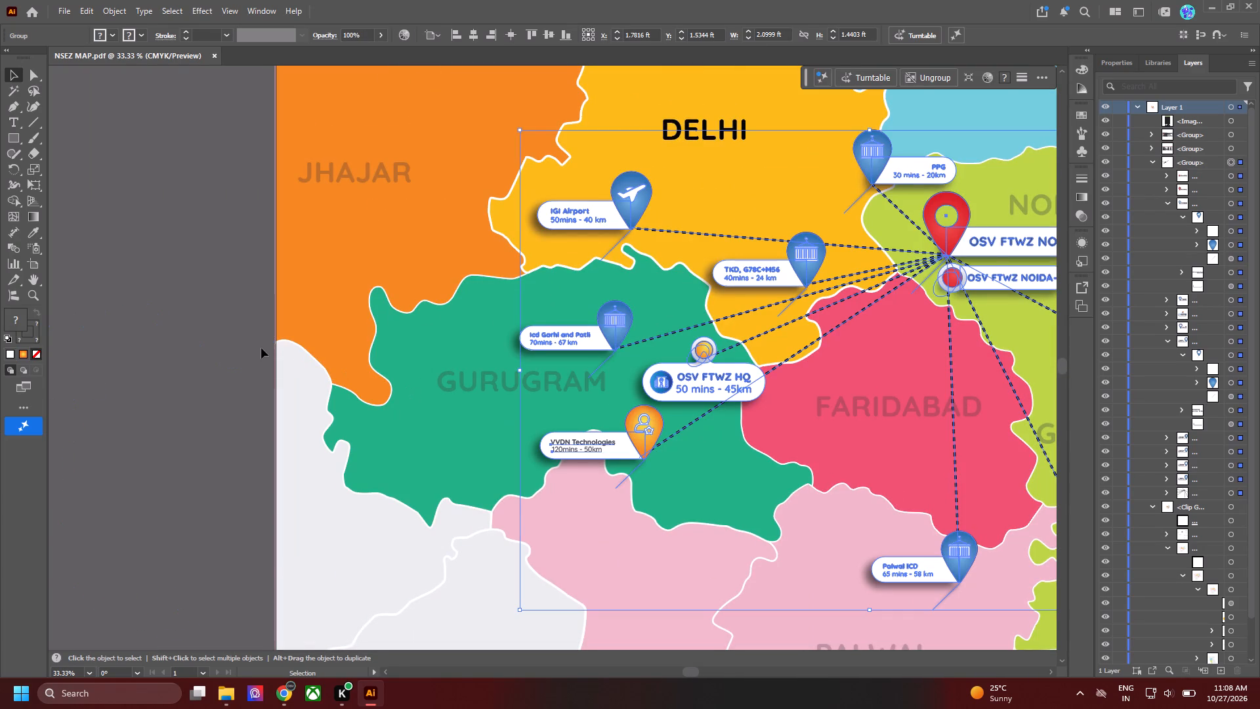
{"action": "left_click", "coordinate": [261, 348]}
{"action": "key", "text": "ctrl+0"}
{"action": "key", "text": "ctrl+s"}
{"action": "key", "text": "ctrl+s"}
{"action": "key", "text": "ctrl+s"}
{"action": "key", "text": "ctrl+s"}
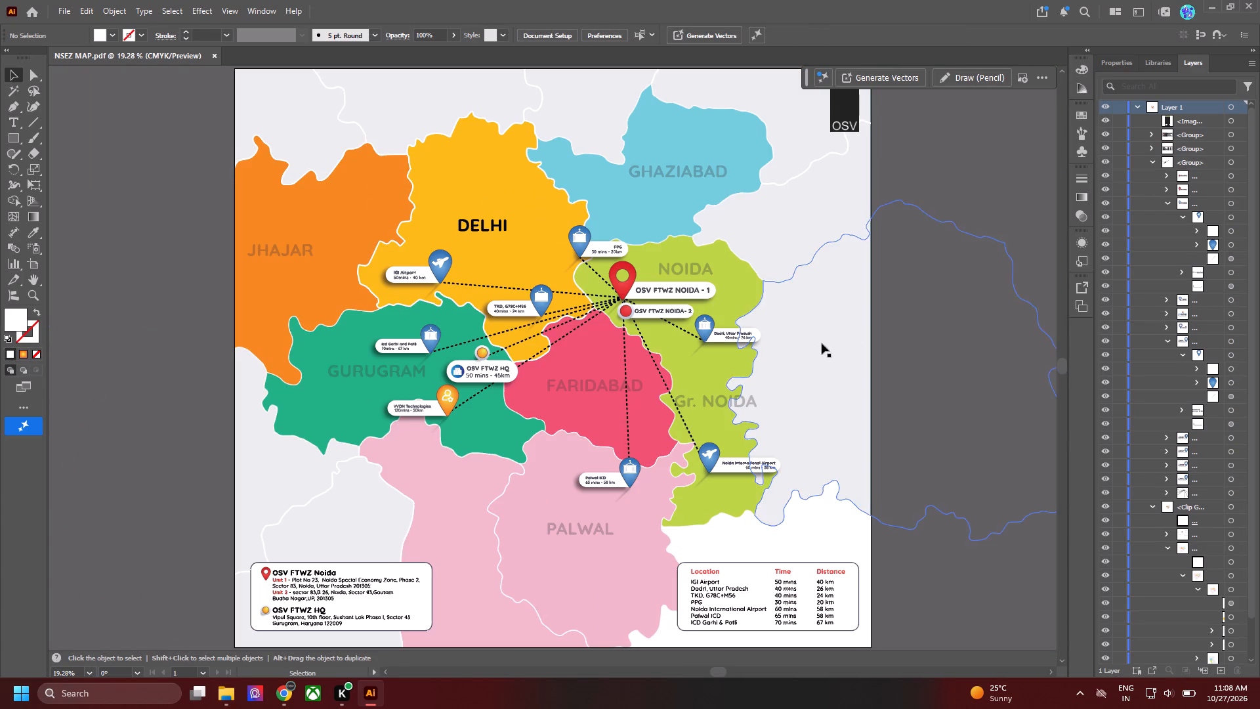
{"action": "left_click", "coordinate": [1018, 194]}
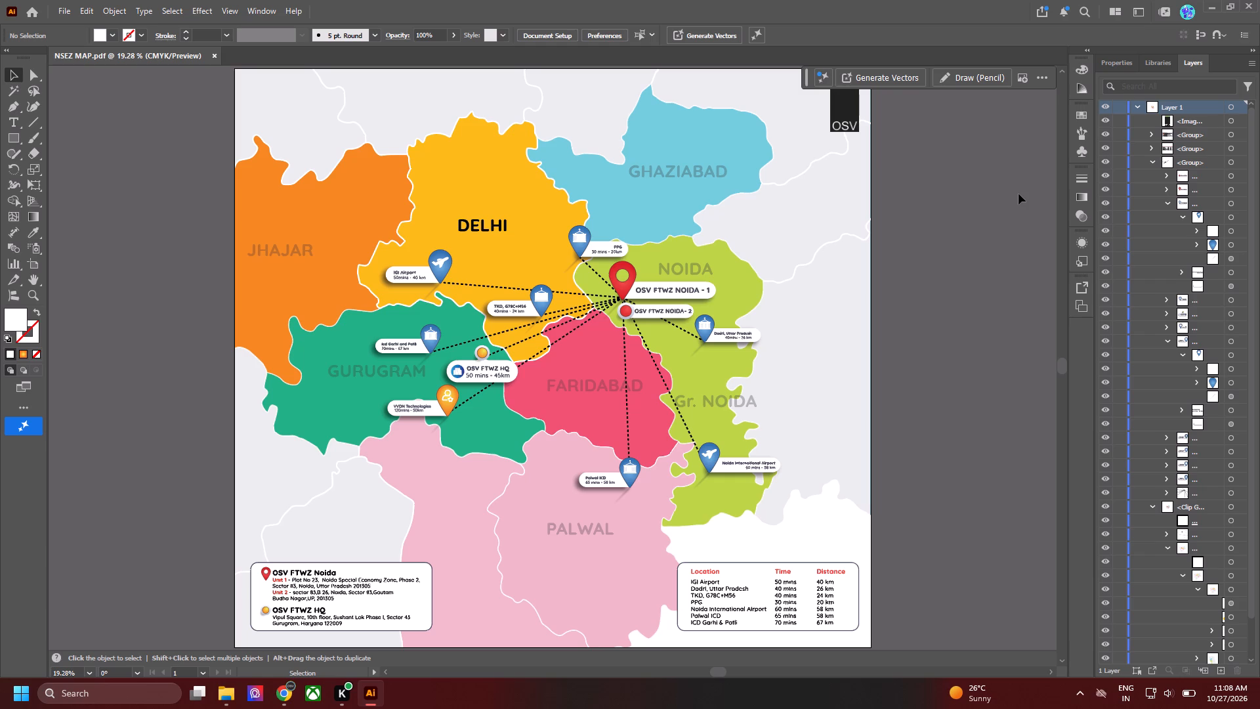
Collapse the expanded marker group and the clip group below it in the layer list.
{"action": "left_click", "coordinate": [1156, 160]}
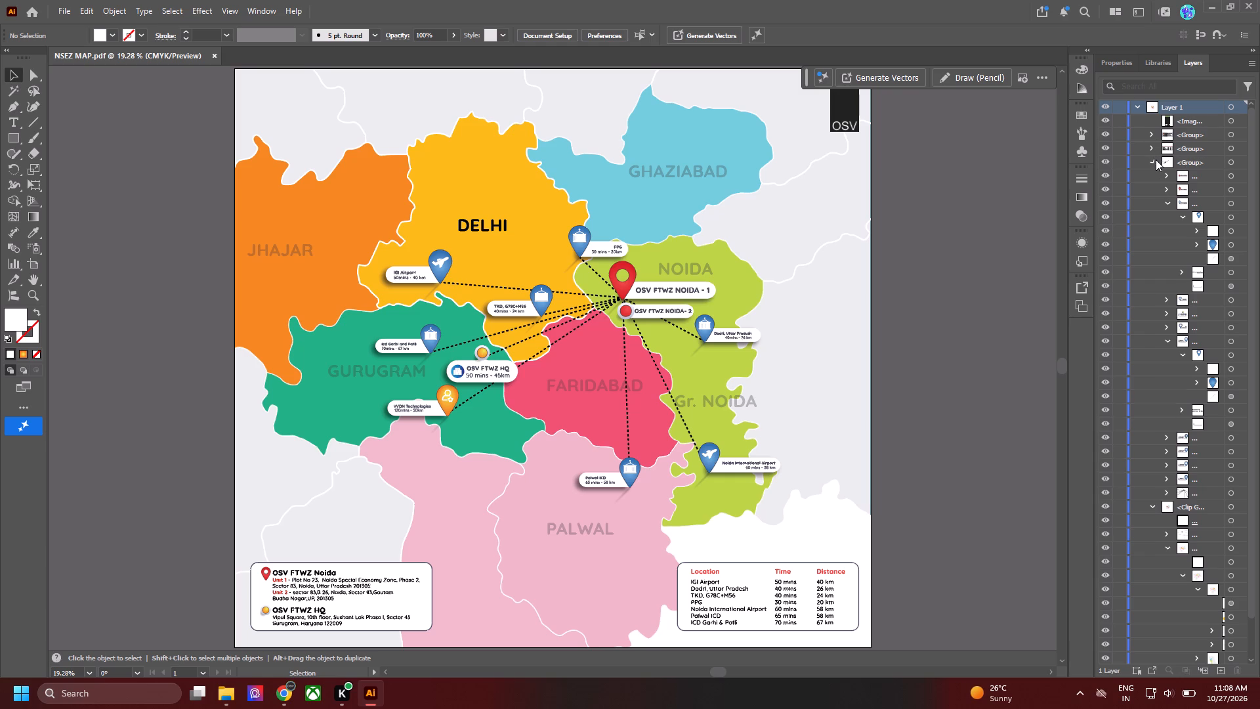
{"action": "left_click", "coordinate": [1145, 175]}
{"action": "left_click", "coordinate": [1162, 167]}
{"action": "left_click", "coordinate": [1154, 175]}
{"action": "left_click", "coordinate": [1072, 165]}
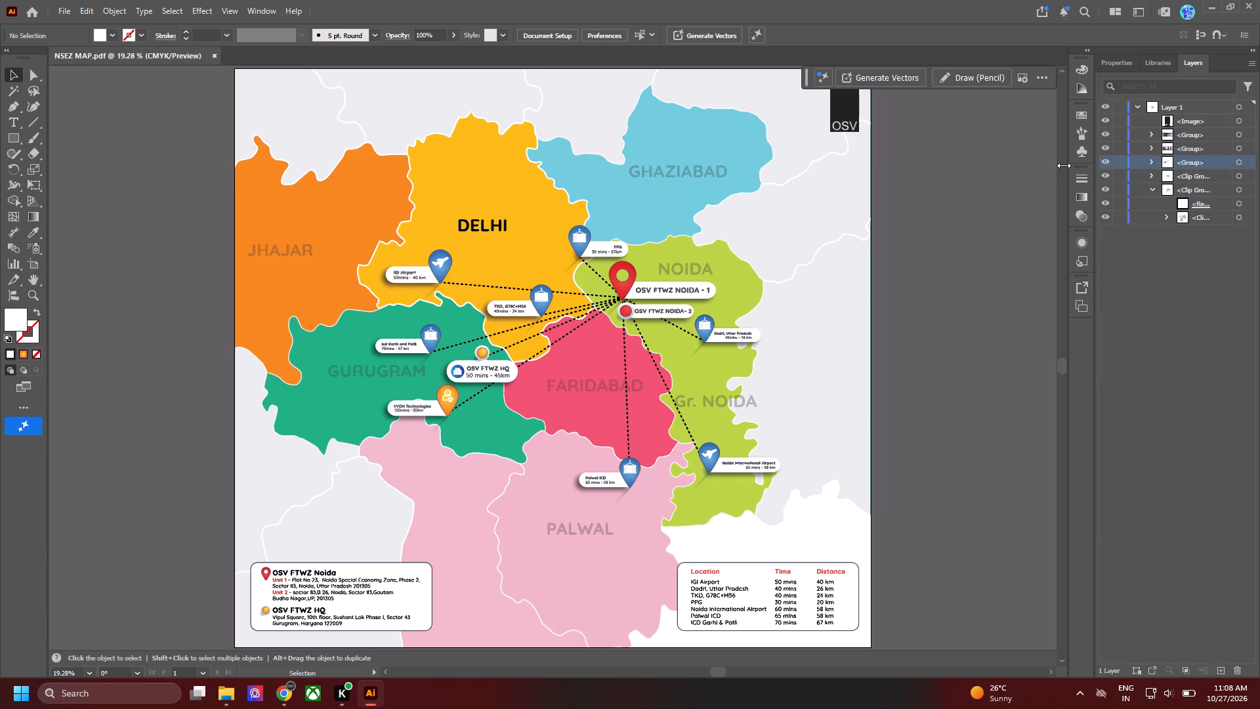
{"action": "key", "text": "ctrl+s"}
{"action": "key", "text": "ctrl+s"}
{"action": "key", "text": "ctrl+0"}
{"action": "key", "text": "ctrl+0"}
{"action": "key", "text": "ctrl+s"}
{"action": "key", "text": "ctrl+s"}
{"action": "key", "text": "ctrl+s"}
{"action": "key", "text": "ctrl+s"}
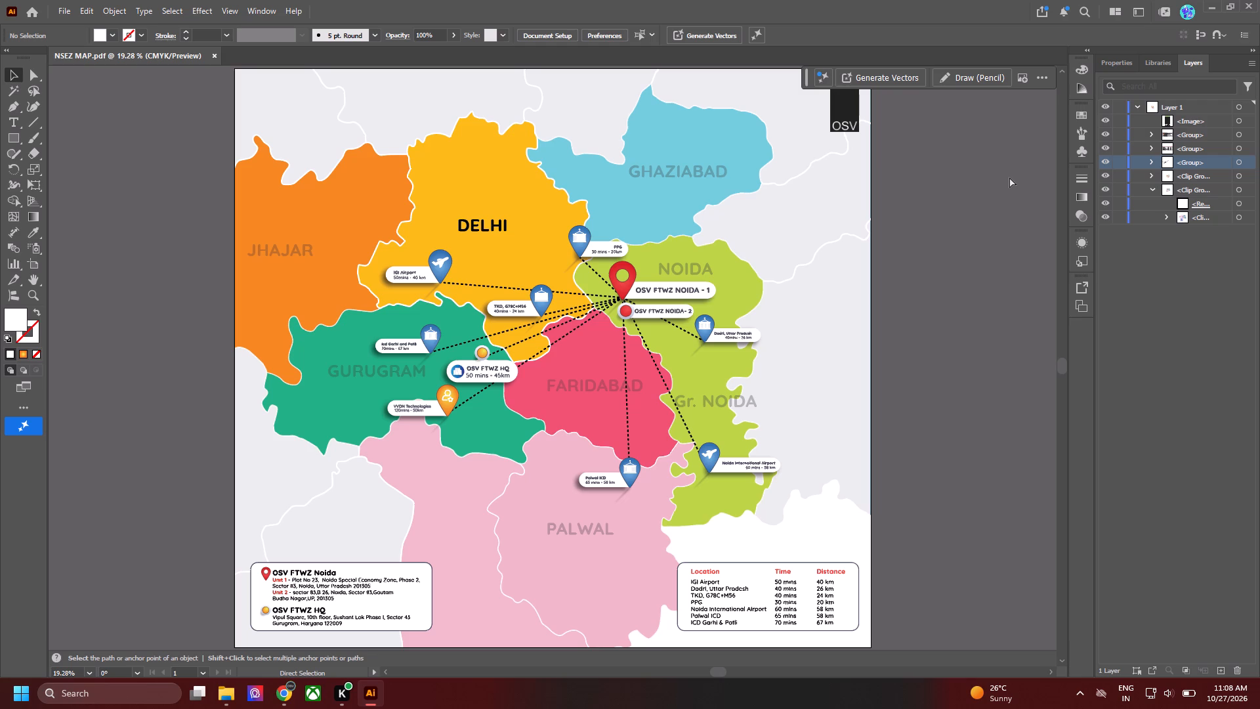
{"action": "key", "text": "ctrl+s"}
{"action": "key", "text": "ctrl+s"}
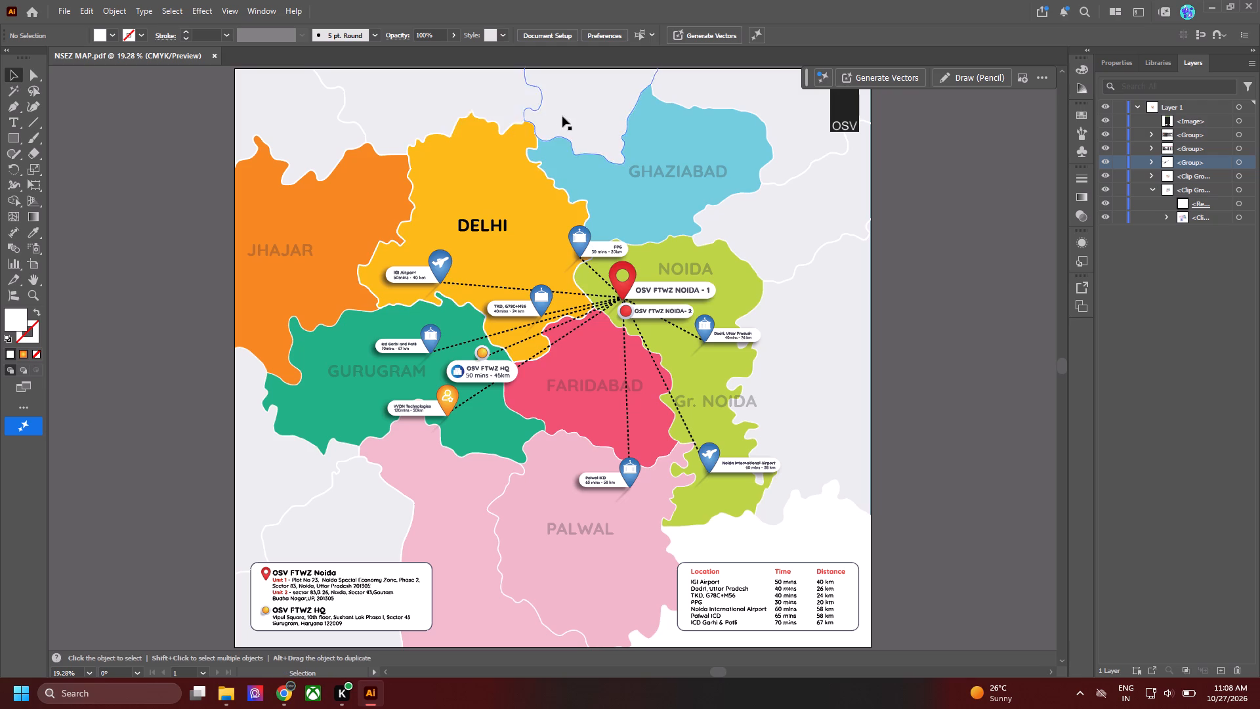
Start saving the NSEZ map under a new name as Adobe PDF, with Downloads as the destination folder.
{"action": "left_click", "coordinate": [63, 12]}
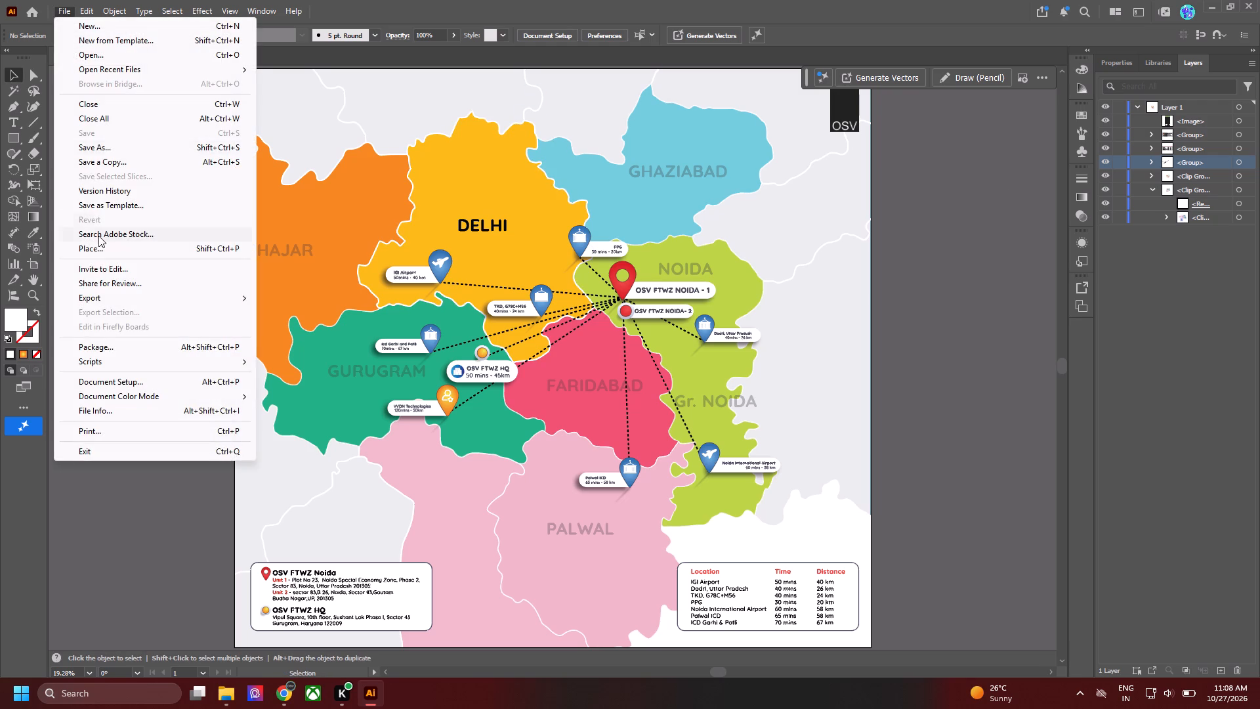
{"action": "left_click", "coordinate": [111, 597]}
{"action": "key", "text": "ctrl+shift+s"}
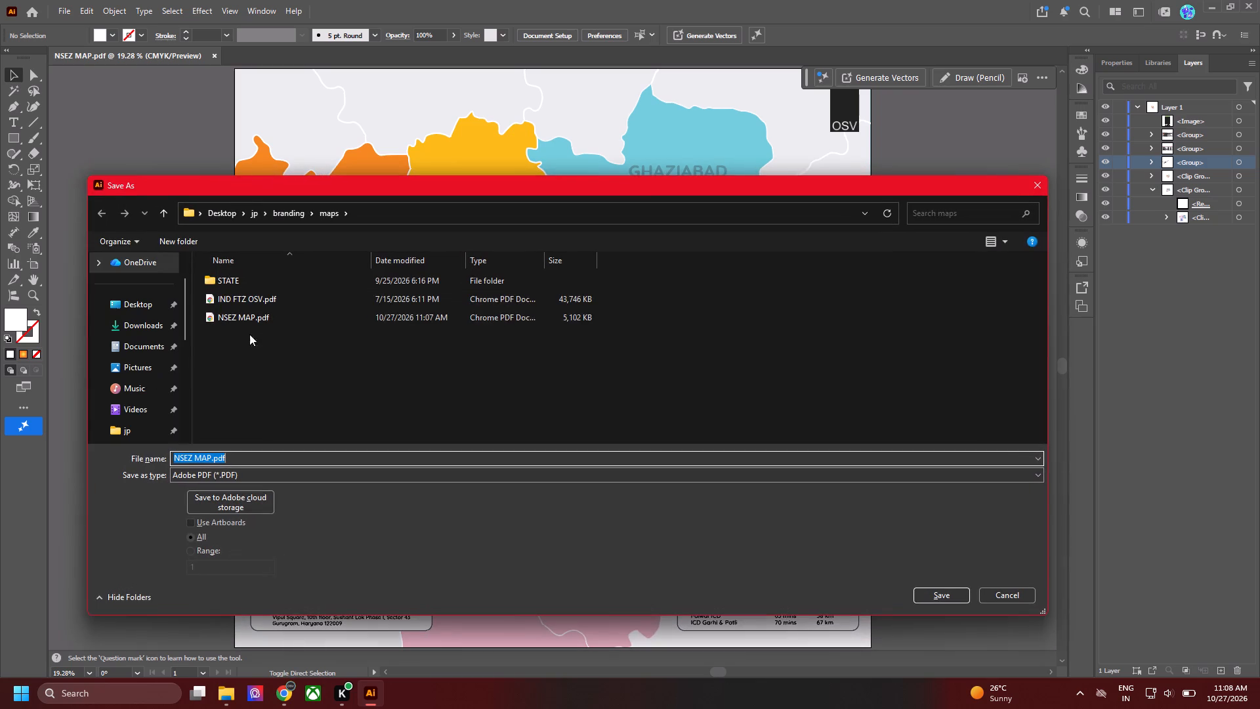
{"action": "left_click", "coordinate": [152, 332]}
Extend the PDF copy's file name to "NSEZ MAP - VVDN connectivity.pdf".
{"action": "left_click", "coordinate": [186, 456]}
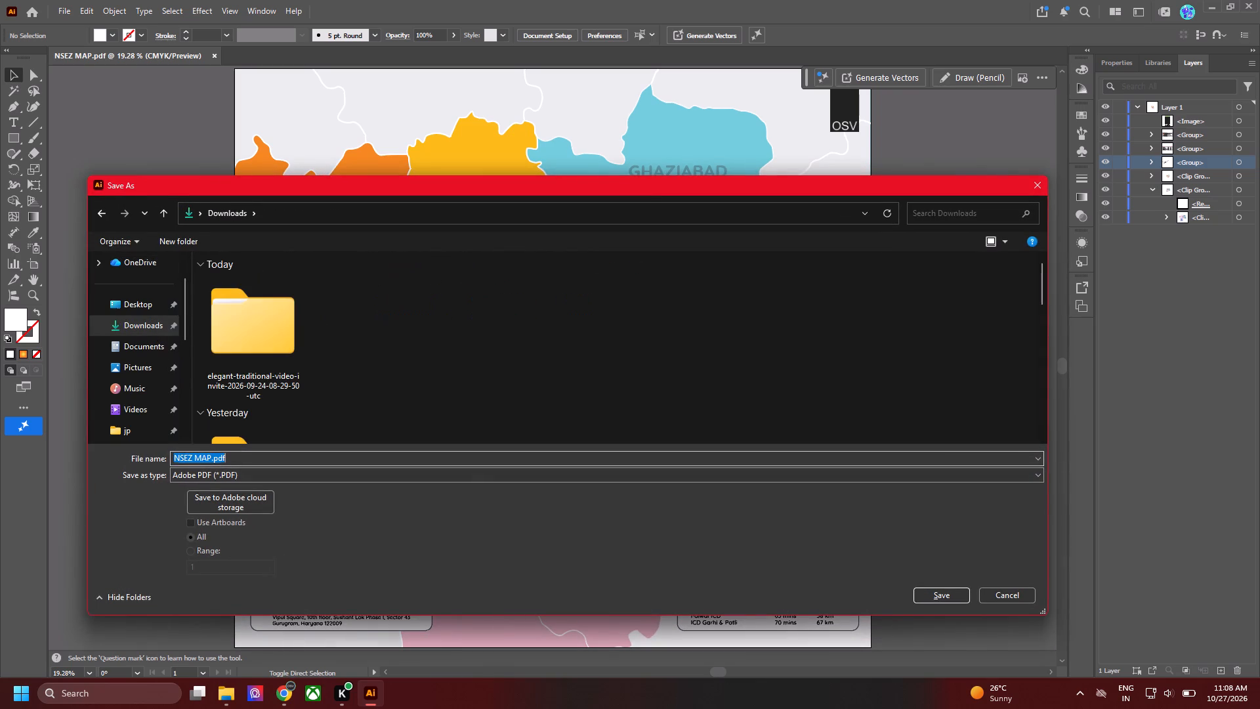
{"action": "left_click", "coordinate": [211, 462]}
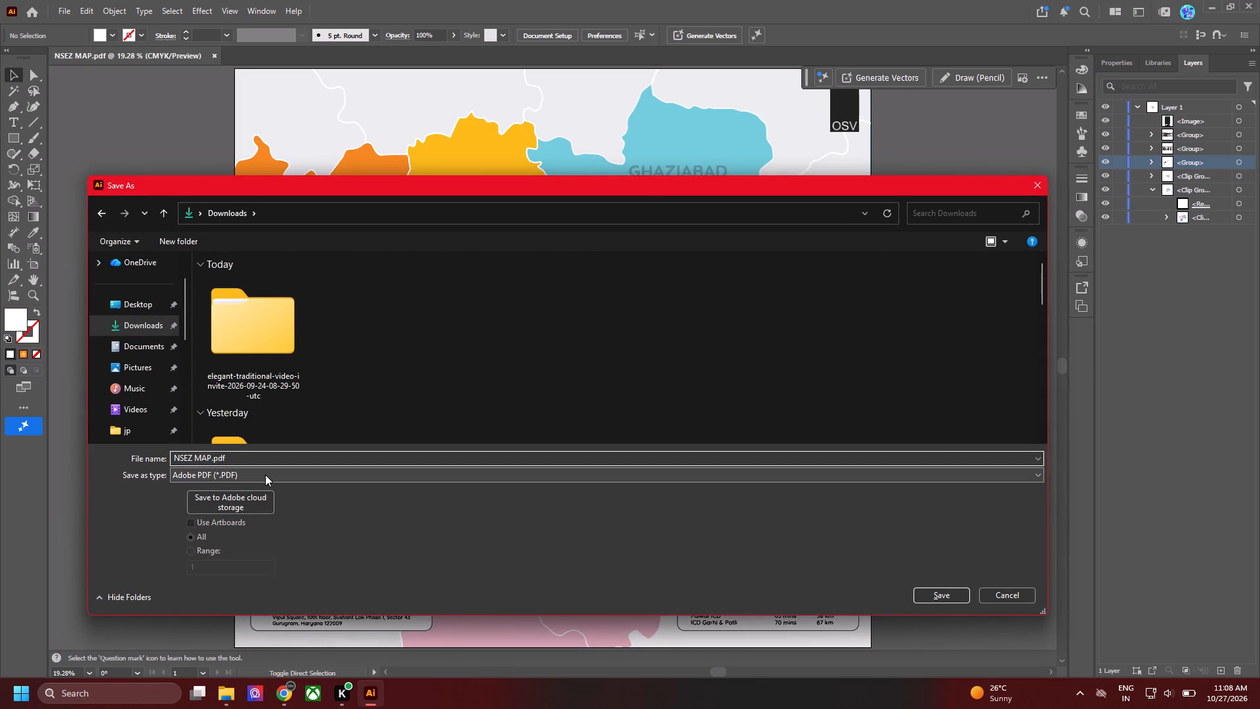
{"action": "type", "text": "-"}
{"action": "key", "text": "space"}
{"action": "key", "text": "Left"}
{"action": "key", "text": "Left"}
{"action": "key", "text": "space"}
{"action": "key", "text": "Right"}
{"action": "key", "text": "Right"}
{"action": "type", "text": "VVDN"}
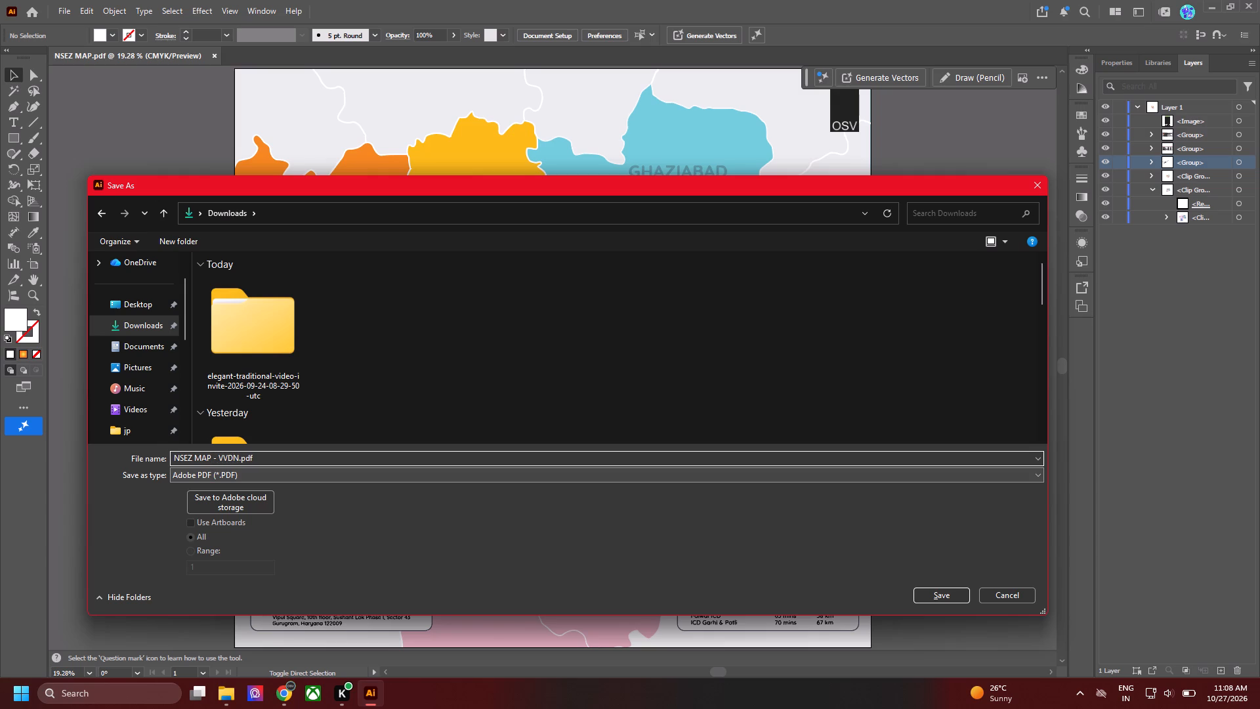
{"action": "key", "text": "space"}
{"action": "type", "text": "c"}
{"action": "type", "text": "onne"}
{"action": "type", "text": "ctivity"}
Shorten the file name to "NSEZ - VVDN connectivity.pdf" and save the PDF in Downloads.
{"action": "key", "text": "ctrl+Left"}
{"action": "key", "text": "ctrl+Left"}
{"action": "key", "text": "ctrl+Left"}
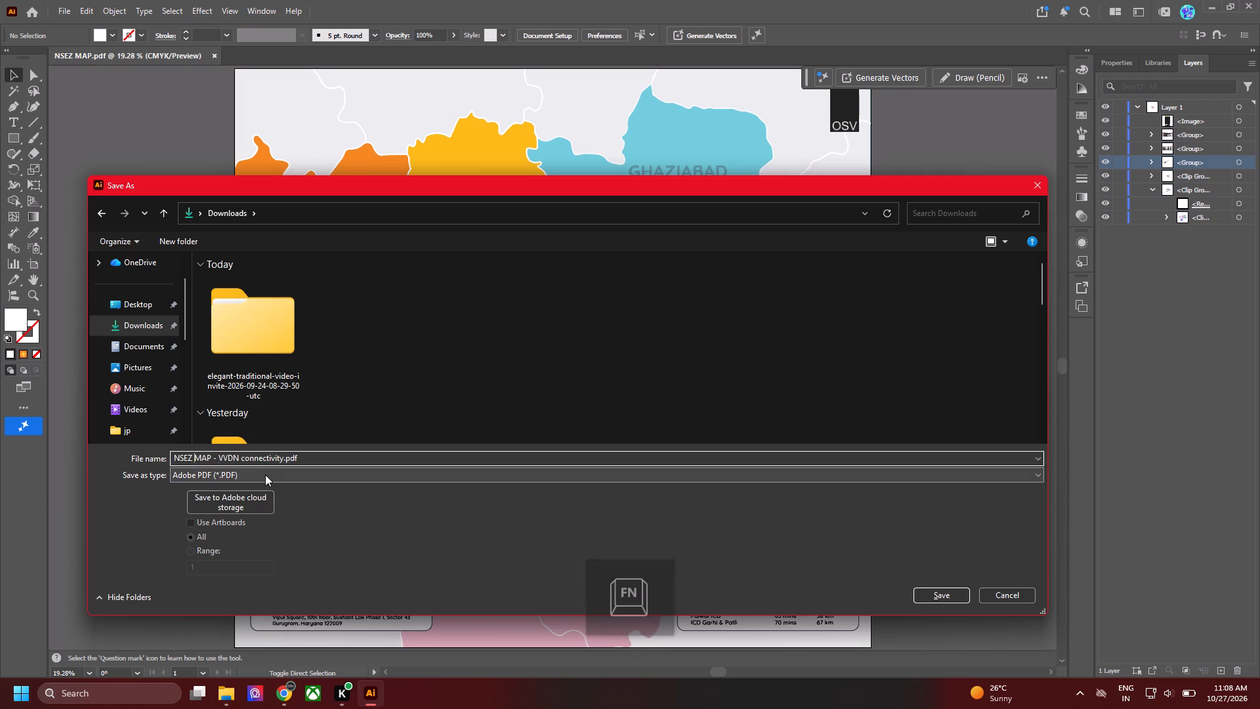
{"action": "key", "text": "ctrl+shift+Right"}
{"action": "key", "text": "BackSpace"}
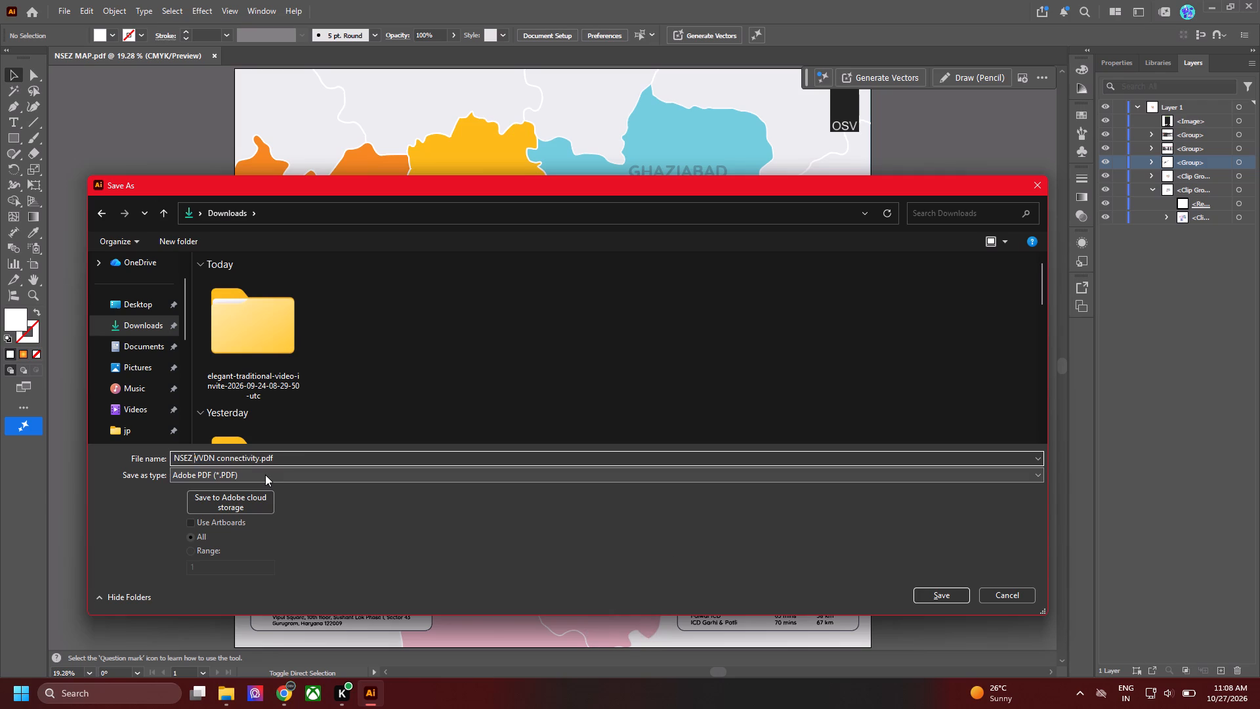
{"action": "type", "text": "-"}
{"action": "key", "text": "space"}
{"action": "left_click", "coordinate": [943, 595]}
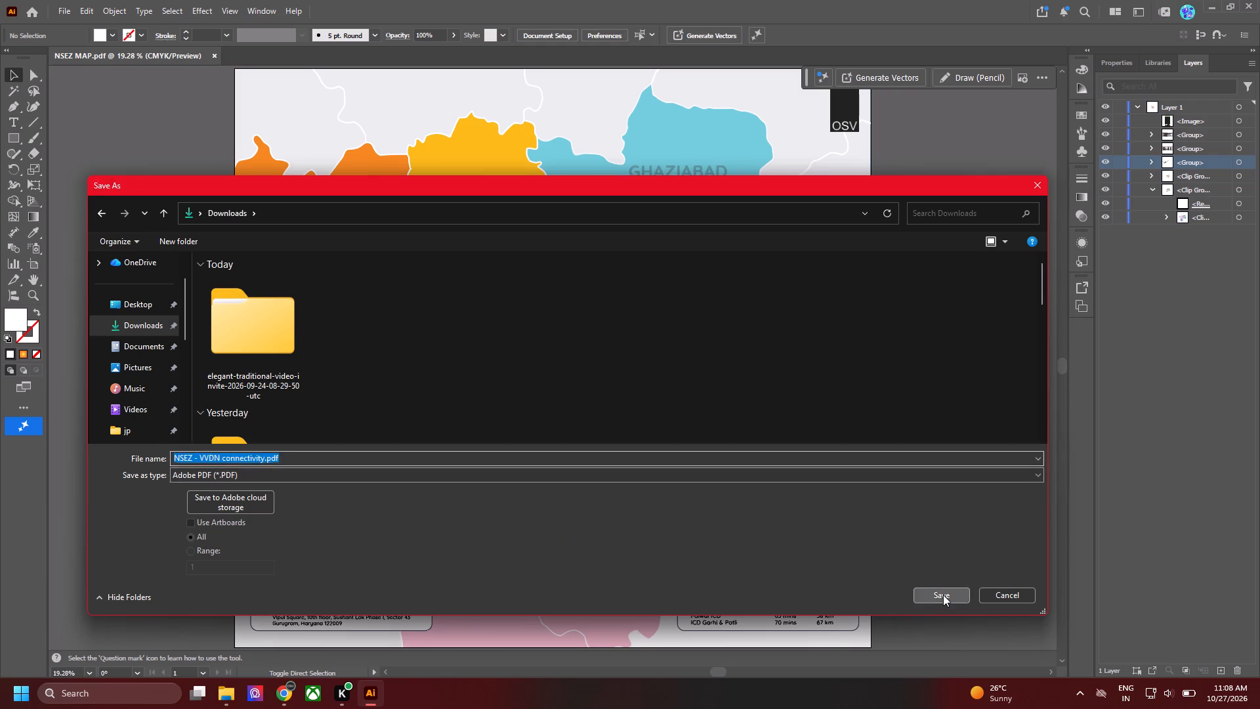
{"action": "left_click_drag", "start_coordinate": [872, 542], "coordinate": [923, 597]}
{"action": "left_click", "coordinate": [865, 541]}
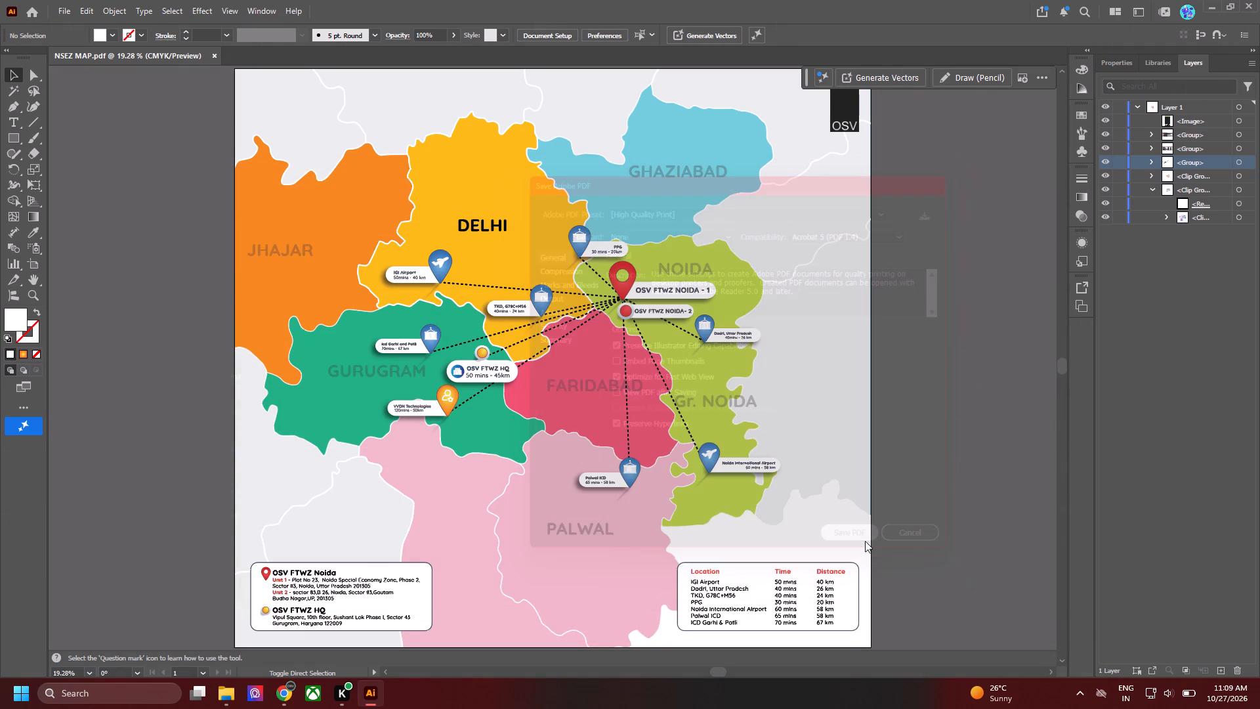
Fit the artboard in view and save the NSEZ - VVDN connectivity PDF again.
{"action": "key", "text": "ctrl+s"}
{"action": "key", "text": "ctrl+s"}
{"action": "key", "text": "ctrl+s"}
{"action": "key", "text": "ctrl+s"}
{"action": "key", "text": "ctrl+s"}
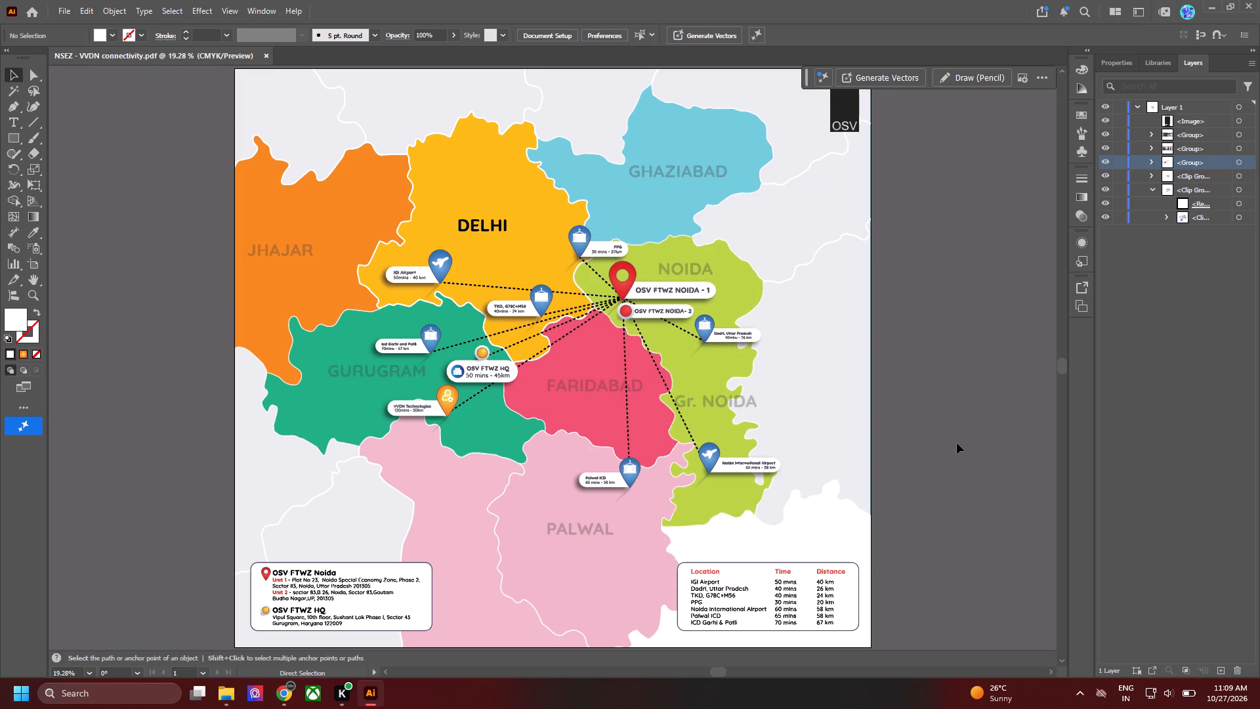
{"action": "key", "text": "ctrl+s"}
{"action": "key", "text": "ctrl+s"}
{"action": "key", "text": "ctrl+s"}
{"action": "key", "text": "ctrl+s"}
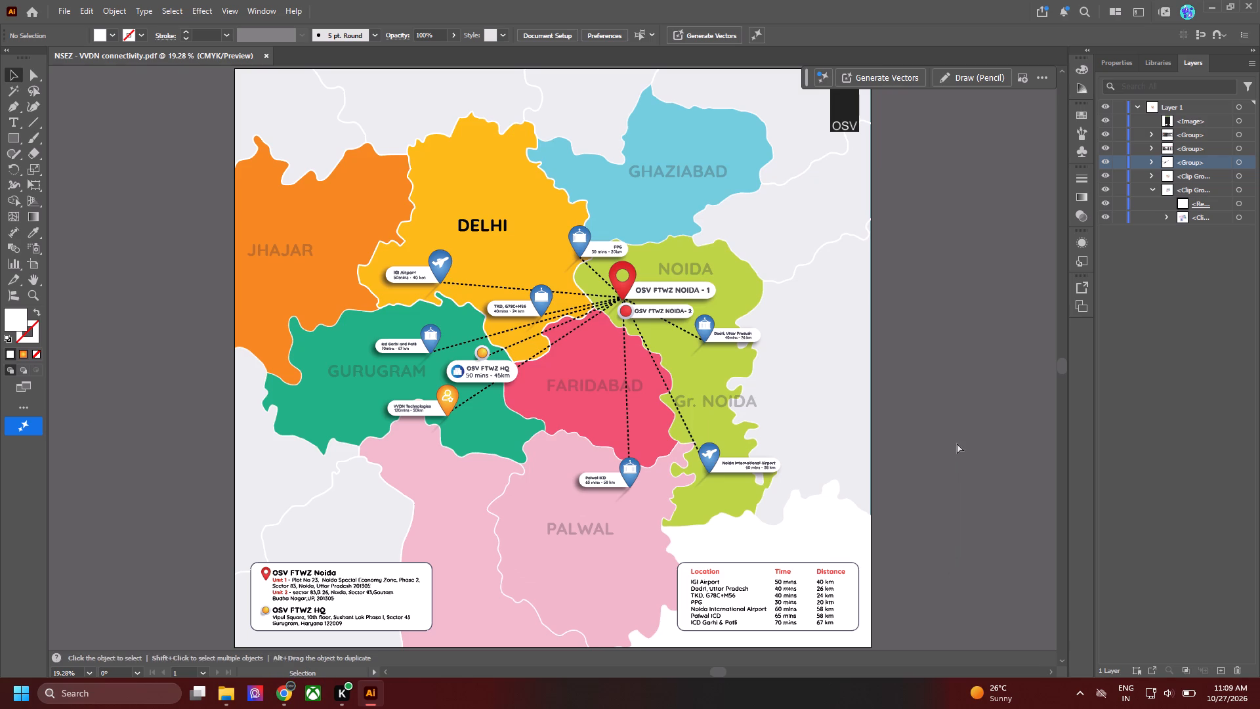
{"action": "key", "text": "ctrl+0"}
{"action": "key", "text": "ctrl+0"}
{"action": "key", "text": "ctrl+s"}
{"action": "key", "text": "ctrl+s"}
{"action": "left_click", "coordinate": [1022, 364]}
{"action": "key", "text": "ctrl+0"}
{"action": "key", "text": "ctrl+0"}
{"action": "key", "text": "ctrl+s"}
{"action": "key", "text": "ctrl+s"}
{"action": "key", "text": "ctrl+s"}
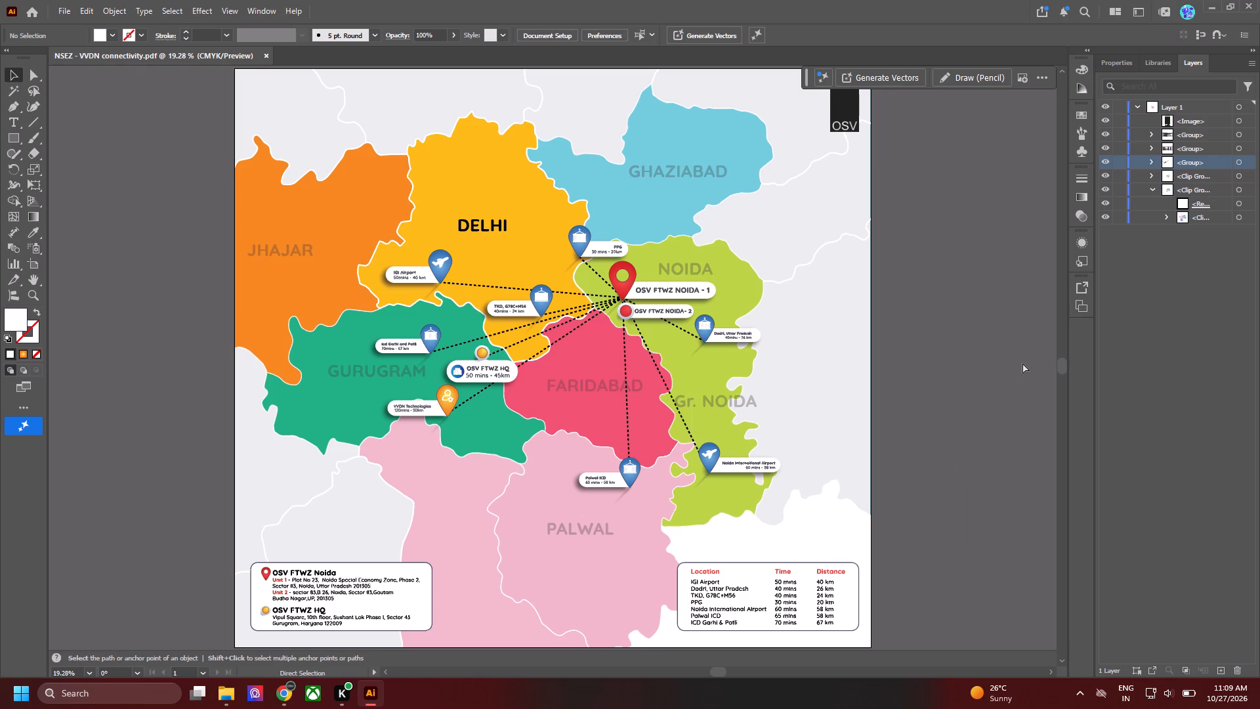
{"action": "key", "text": "ctrl+s"}
{"action": "key", "text": "ctrl+s"}
{"action": "key", "text": "ctrl+s"}
{"action": "key", "text": "ctrl+s"}
{"action": "key", "text": "ctrl+s"}
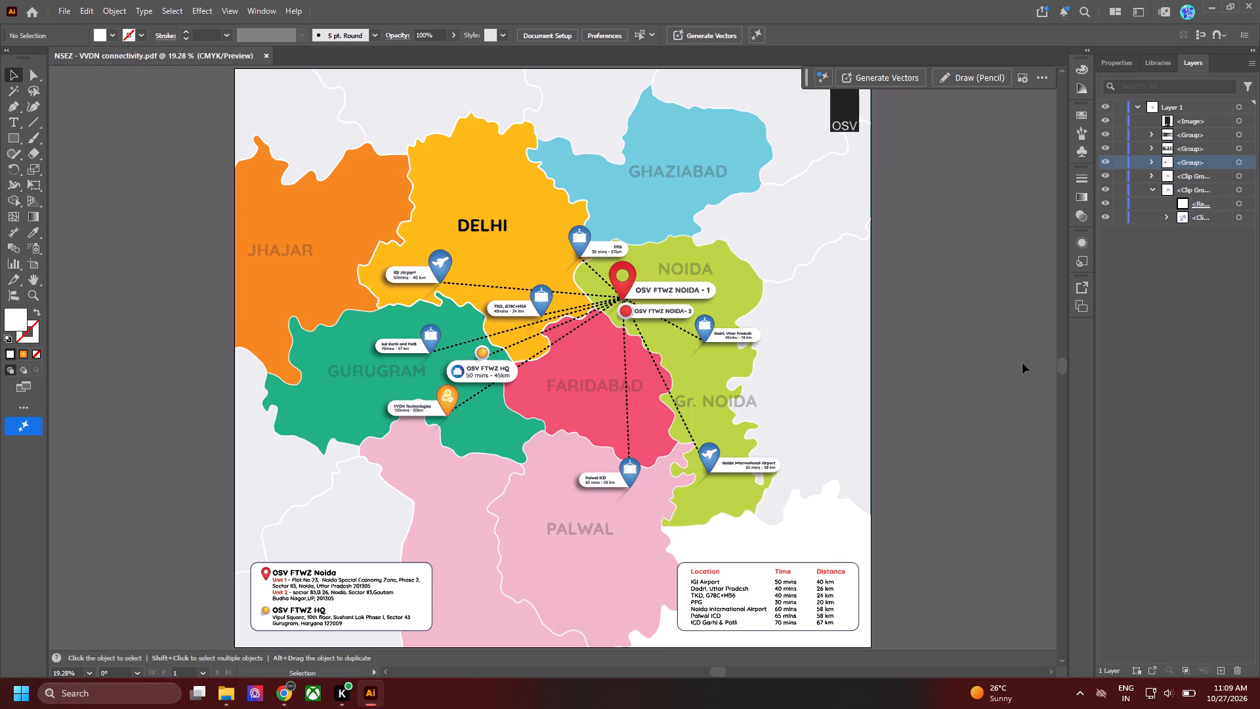
{"action": "left_click", "coordinate": [1022, 363]}
{"action": "key", "text": "ctrl+s"}
{"action": "key", "text": "ctrl+s"}
{"action": "key", "text": "ctrl+s"}
Check the location markers and dotted connection lines across the map up close.
{"action": "key", "text": "space"}
{"action": "left_click_drag", "start_coordinate": [889, 346], "coordinate": [934, 354]}
{"action": "scroll", "coordinate": [610, 256], "scroll_direction": "up", "scroll_amount": 4, "text": "alt"}
{"action": "scroll", "coordinate": [629, 256], "scroll_direction": "down", "scroll_amount": 3, "text": "alt"}
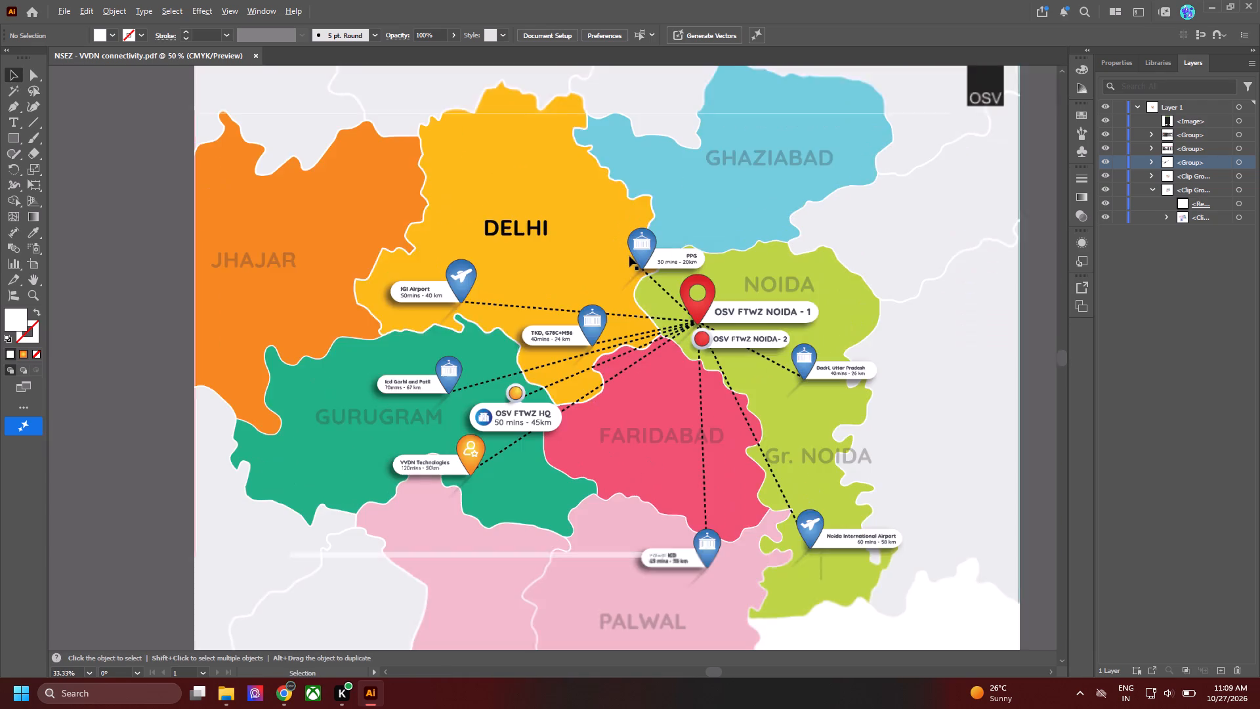
{"action": "scroll", "coordinate": [635, 270], "scroll_direction": "down", "scroll_amount": 1, "text": "alt"}
{"action": "key", "text": "space"}
{"action": "left_click_drag", "start_coordinate": [732, 295], "coordinate": [709, 291]}
{"action": "left_click", "coordinate": [896, 273]}
Fit the whole artboard in view again and resave the NSEZ - VVDN connectivity PDF.
{"action": "key", "text": "ctrl+0"}
{"action": "key", "text": "ctrl+0"}
{"action": "key", "text": "ctrl+s"}
{"action": "key", "text": "ctrl+0"}
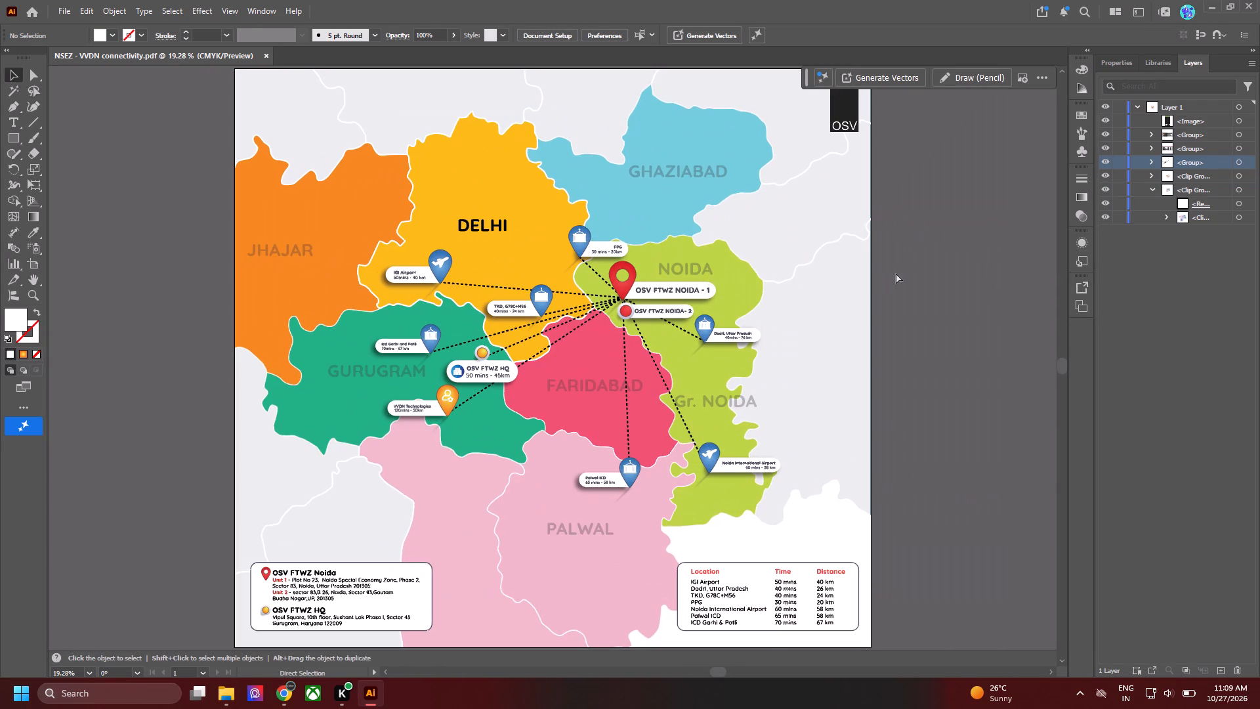
{"action": "key", "text": "ctrl+s"}
{"action": "key", "text": "ctrl+s"}
{"action": "key", "text": "ctrl+s"}
{"action": "key", "text": "ctrl+s"}
{"action": "key", "text": "ctrl+s"}
{"action": "key", "text": "ctrl+s"}
{"action": "left_click", "coordinate": [106, 186]}
Switch to Chrome, showing the image search for the VVDN TECHNOLOGIES logo.
{"action": "key", "text": "space"}
{"action": "left_click_drag", "start_coordinate": [163, 227], "coordinate": [201, 245]}
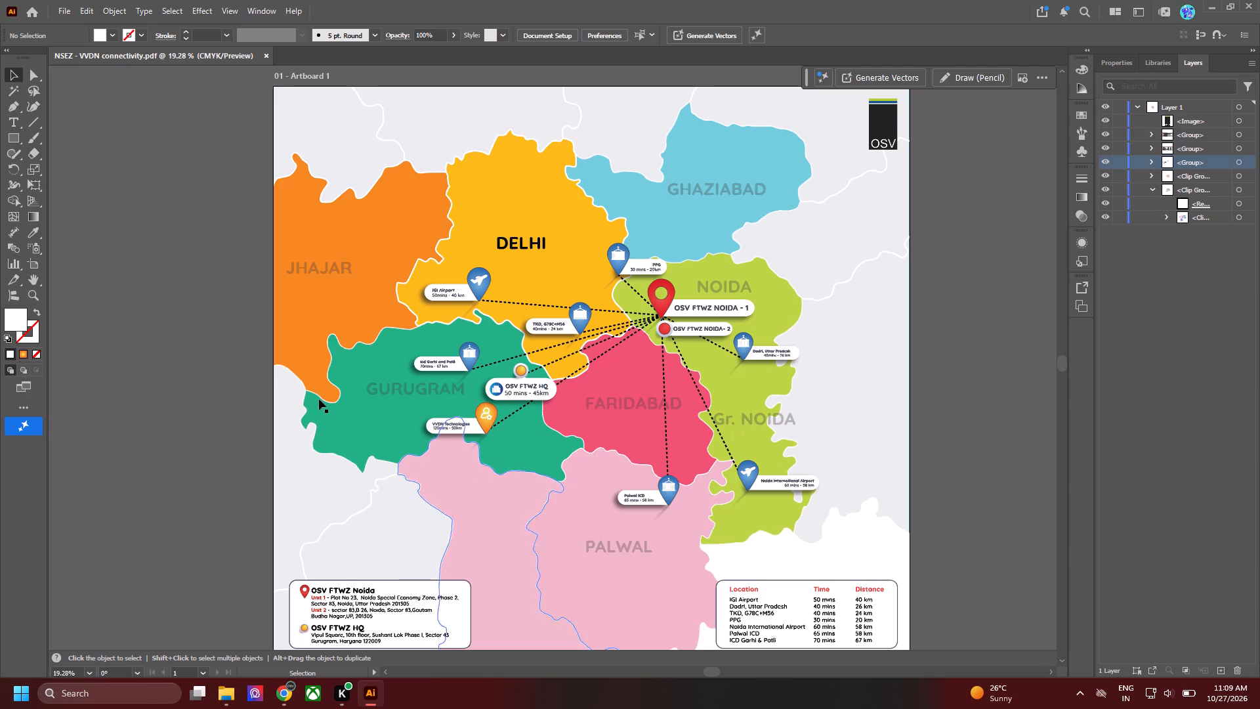
{"action": "left_click", "coordinate": [205, 367]}
{"action": "left_click", "coordinate": [289, 697]}
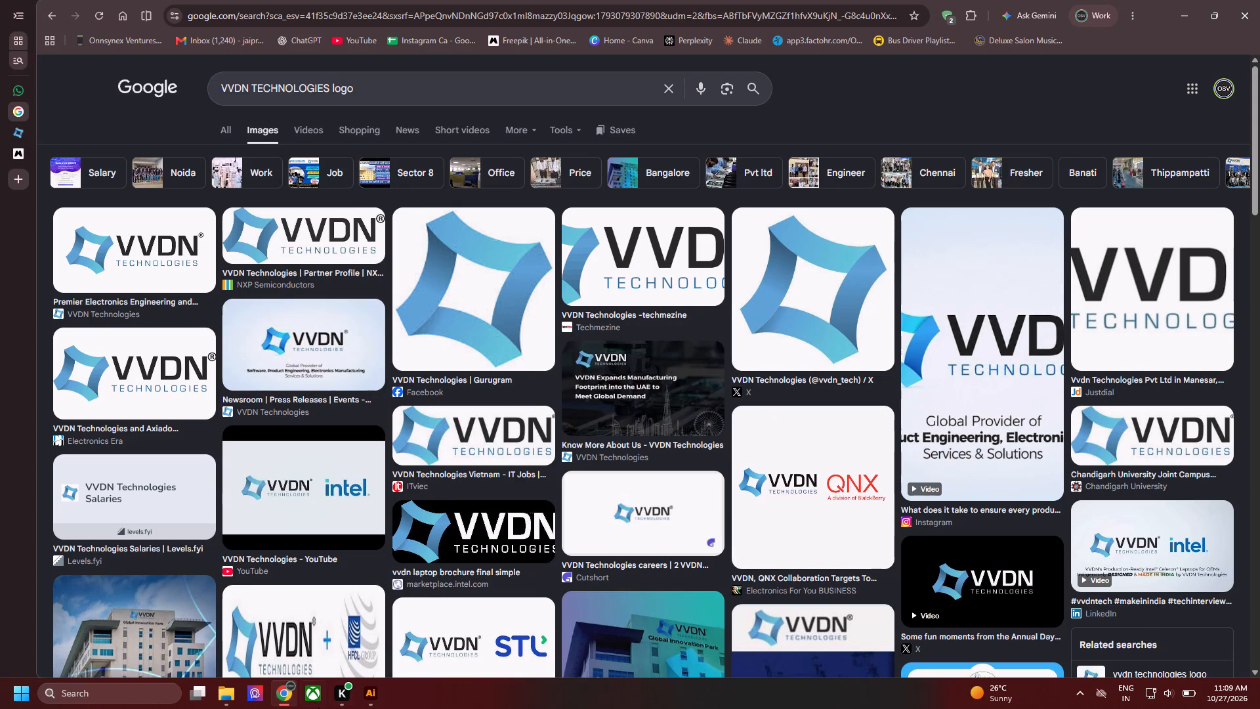